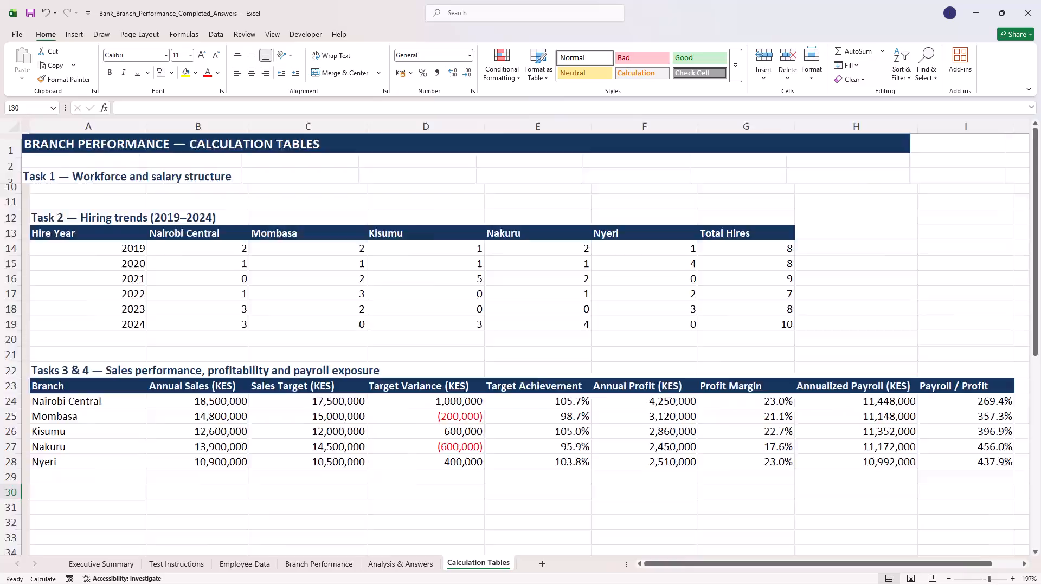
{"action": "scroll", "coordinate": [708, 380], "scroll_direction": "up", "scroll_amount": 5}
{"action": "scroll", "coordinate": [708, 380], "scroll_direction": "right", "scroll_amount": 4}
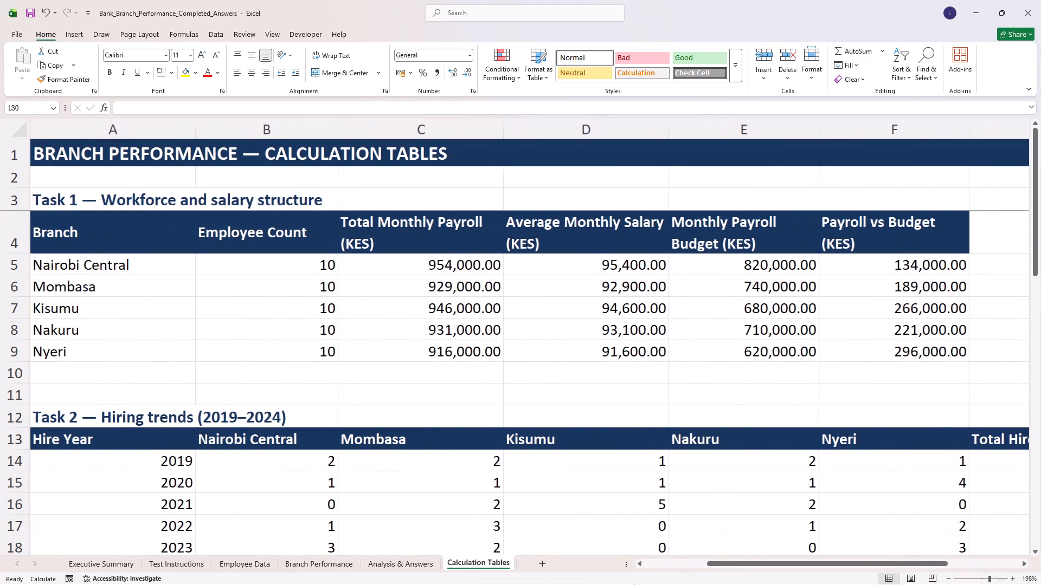
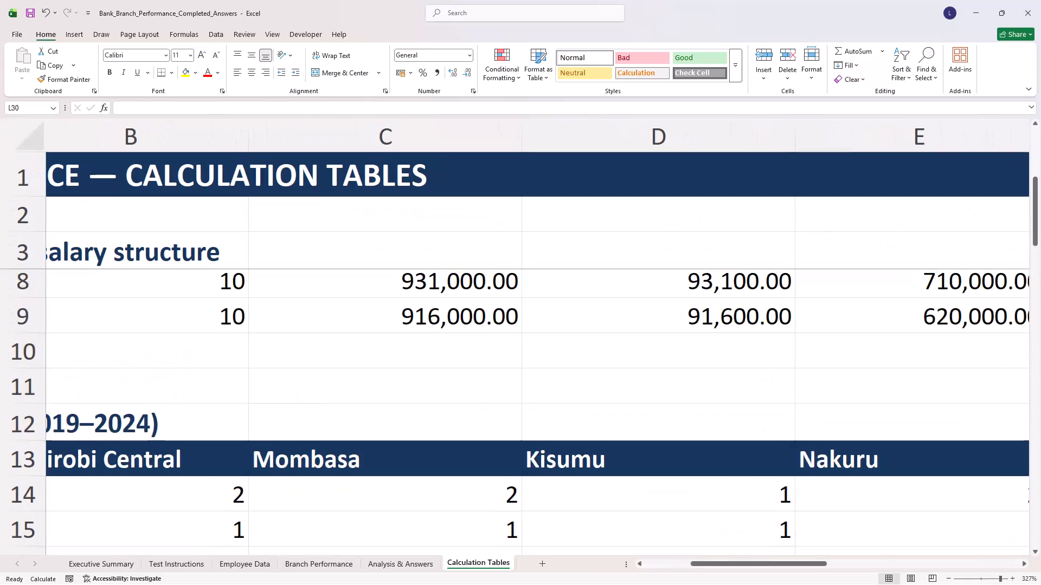
Review the Task 1 workforce and salary table and the Task 2 hiring trends table on the Calculation Tables sheet.
{"action": "scroll", "coordinate": [537, 476], "scroll_direction": "up", "scroll_amount": 4}
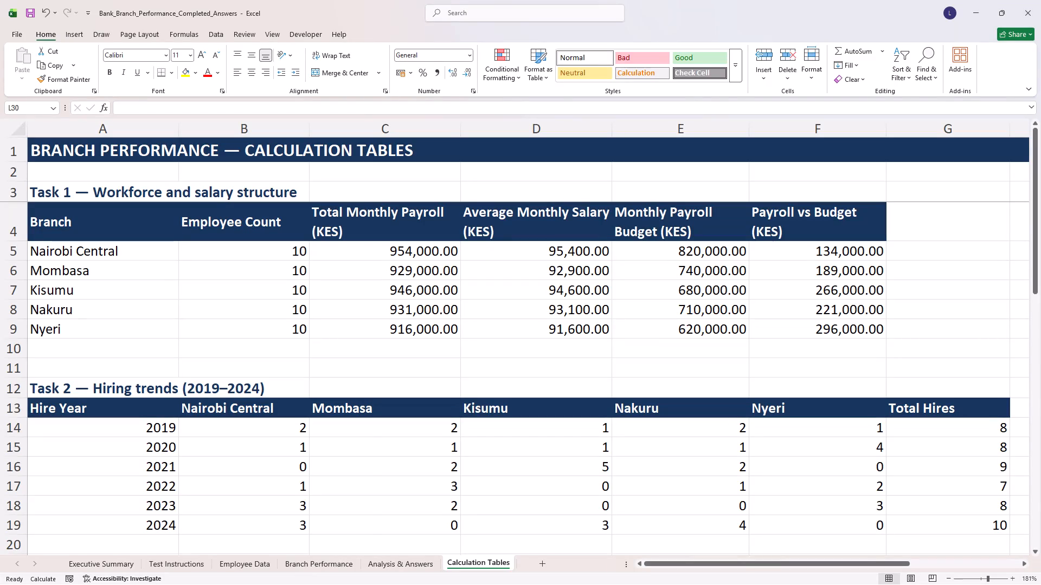
{"action": "scroll", "coordinate": [457, 396], "scroll_direction": "up", "scroll_amount": 2}
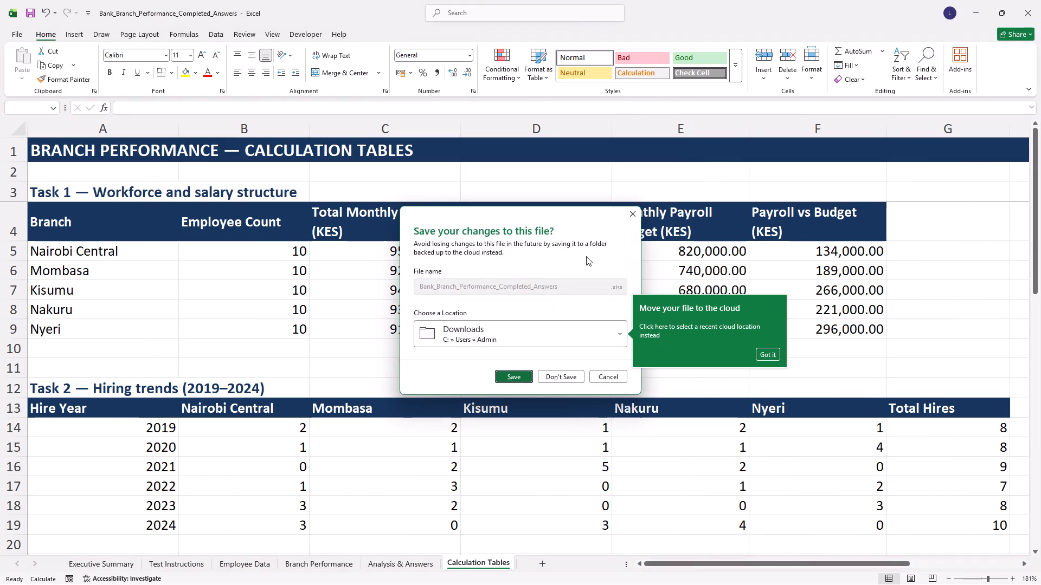
{"action": "left_click", "coordinate": [525, 375]}
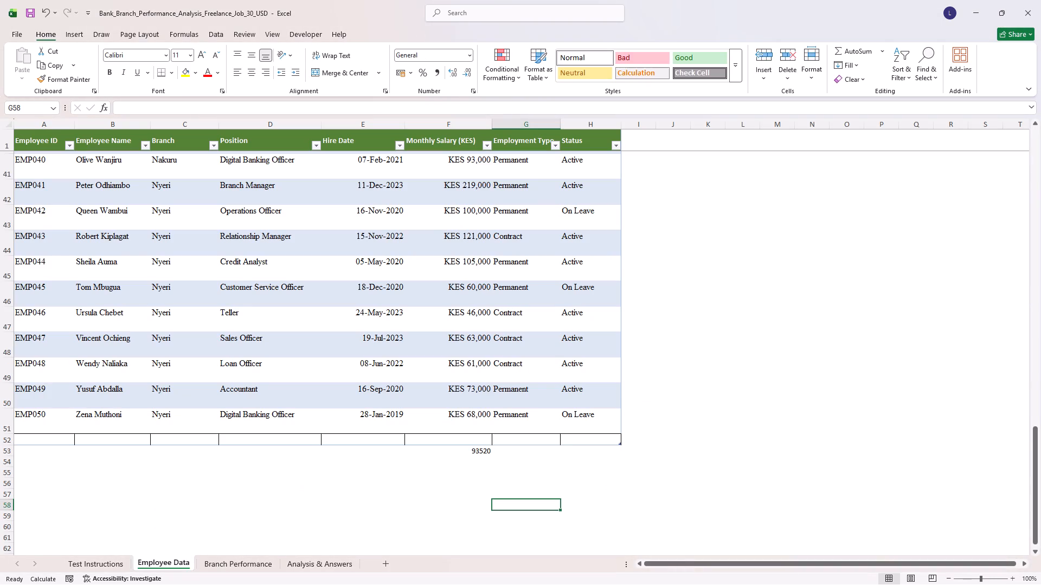
Look through the freelance job workbook's Analysis & Answers, Test Instructions, Employee Data and Branch Performance sheets.
{"action": "left_click", "coordinate": [280, 517]}
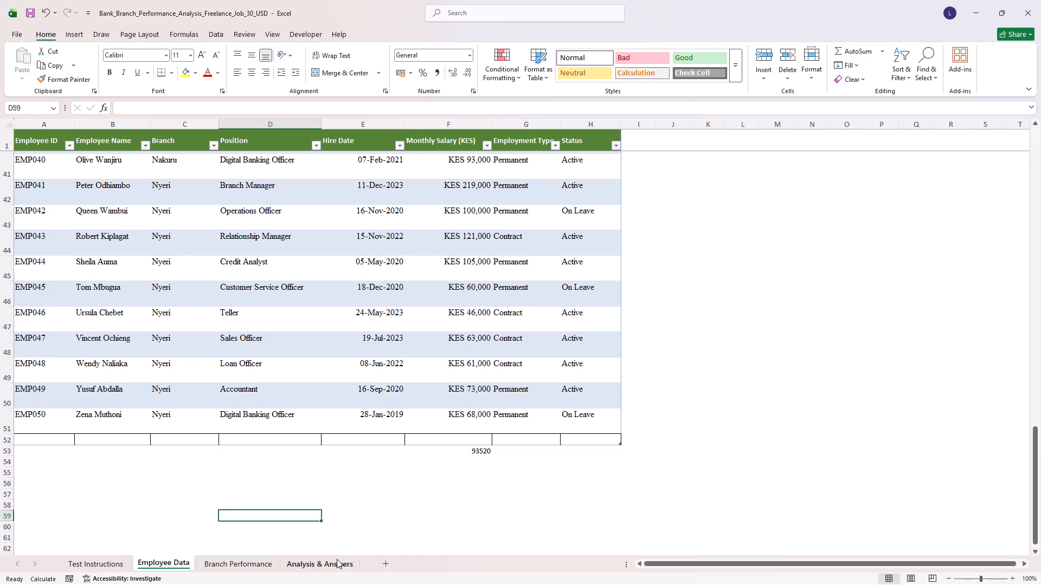
{"action": "left_click", "coordinate": [337, 559]}
{"action": "left_click", "coordinate": [733, 170]}
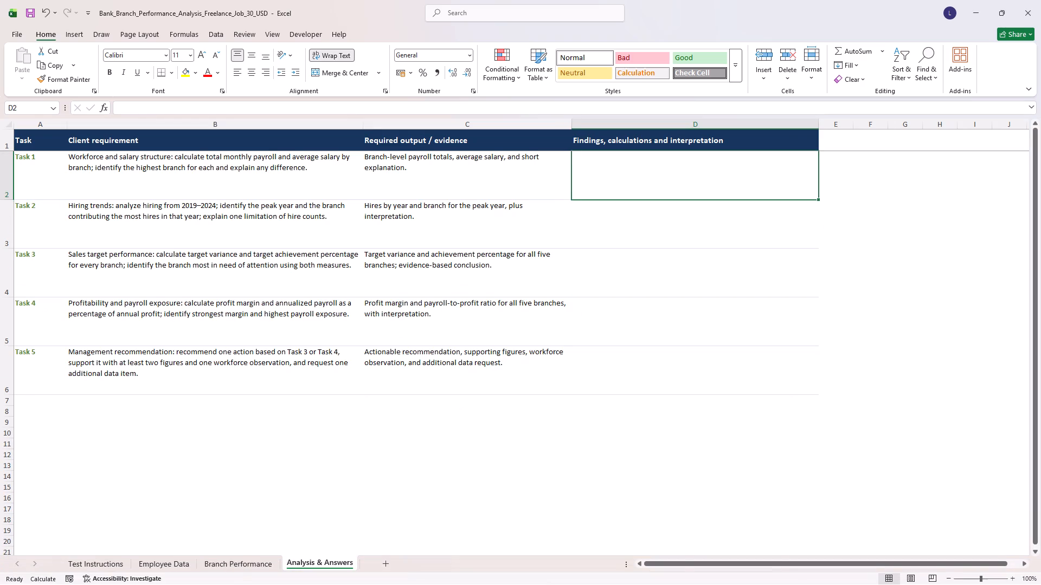
{"action": "left_click", "coordinate": [101, 558]}
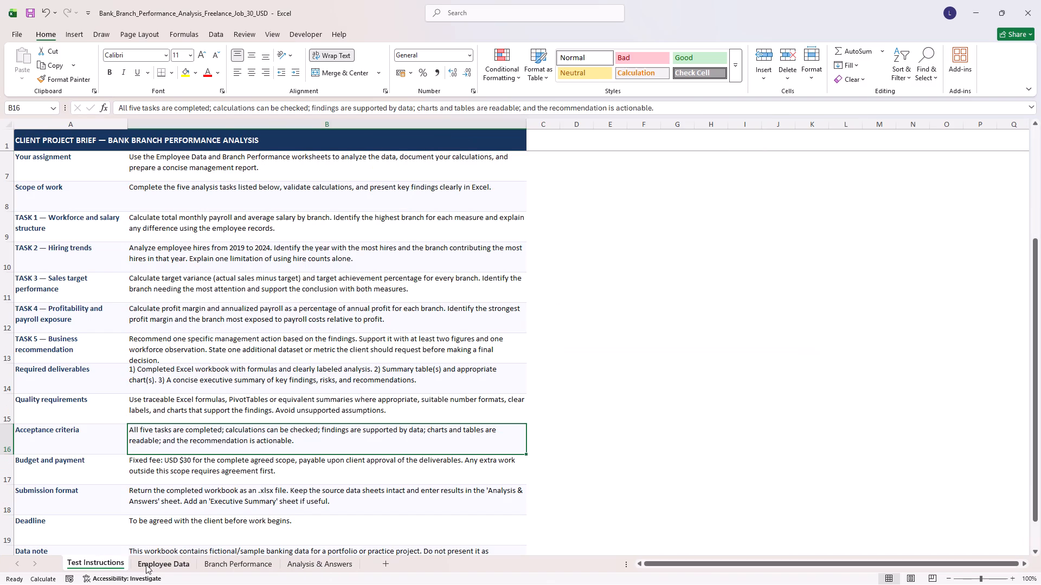
{"action": "left_click", "coordinate": [148, 567]}
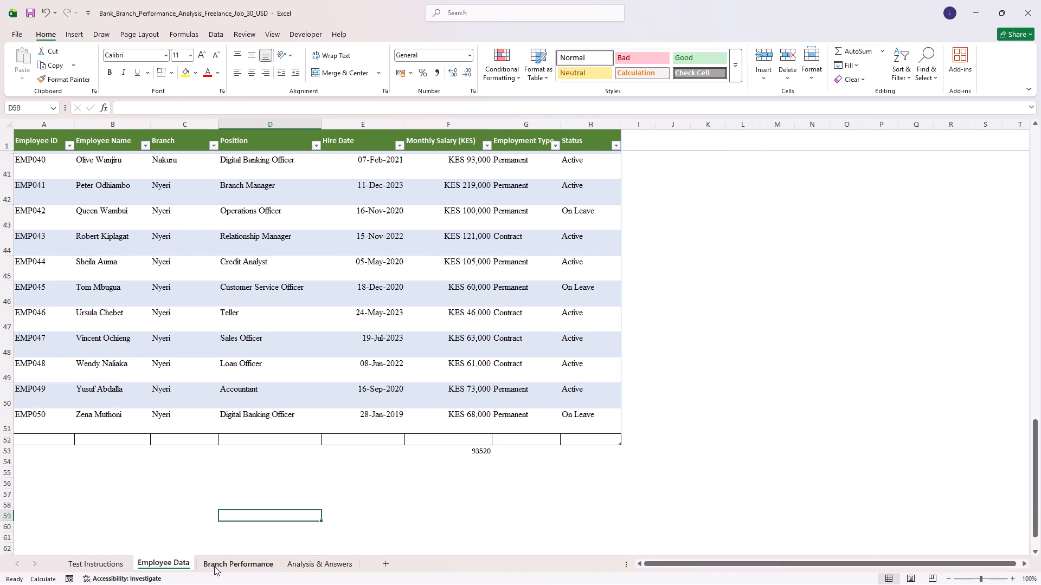
{"action": "left_click", "coordinate": [214, 566]}
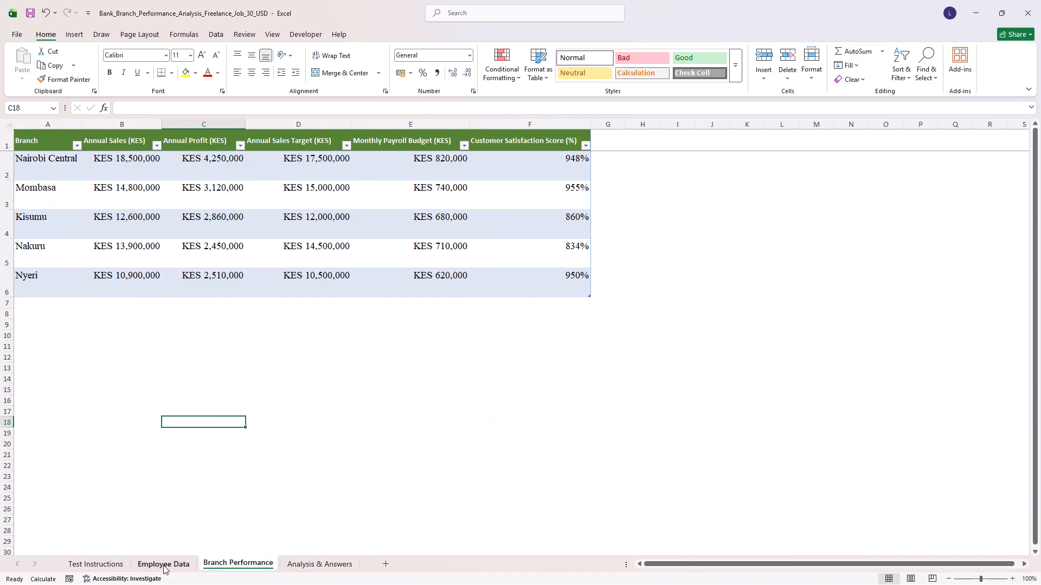
Start a SUMIF formula in cell F52 of the Employee Data sheet, using the table's whole Branch column as the range.
{"action": "left_click", "coordinate": [163, 565]}
{"action": "scroll", "coordinate": [400, 465], "scroll_direction": "up", "scroll_amount": 3}
{"action": "scroll", "coordinate": [400, 465], "scroll_direction": "down", "scroll_amount": 5}
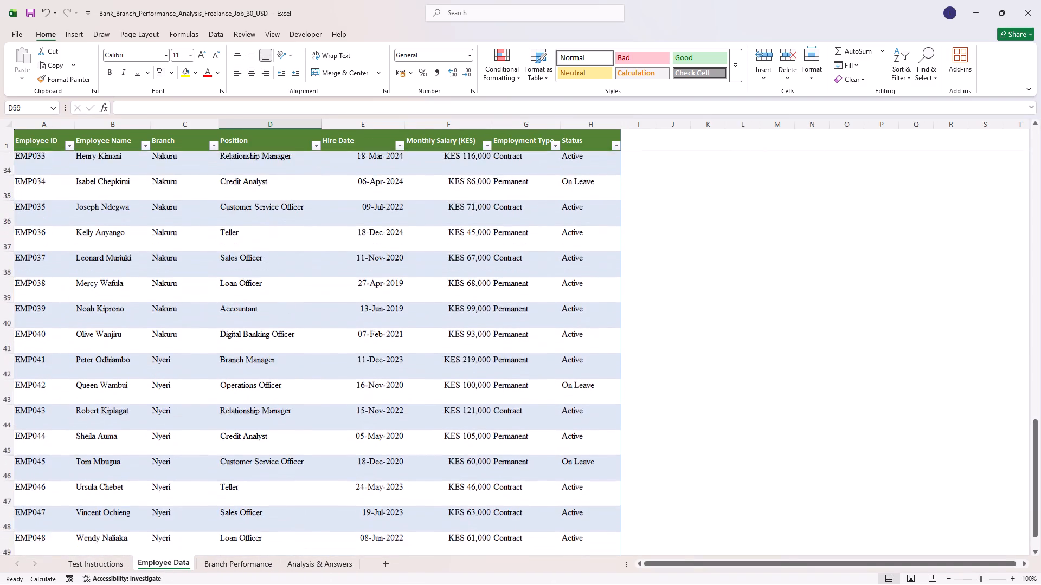
{"action": "scroll", "coordinate": [400, 465], "scroll_direction": "down", "scroll_amount": 1}
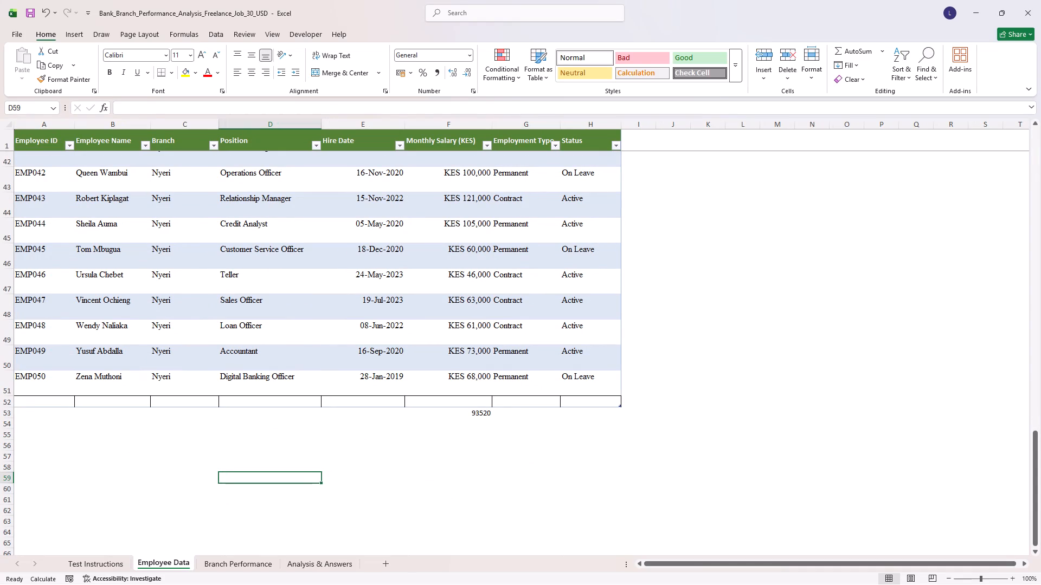
{"action": "left_click", "coordinate": [449, 398]}
{"action": "key", "text": "equal"}
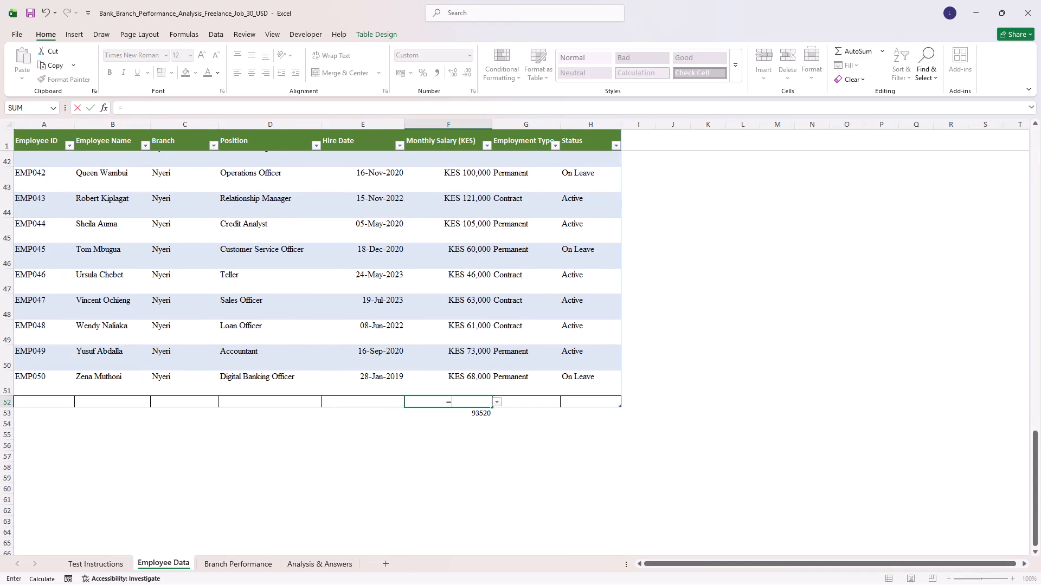
{"action": "type", "text": "sum"}
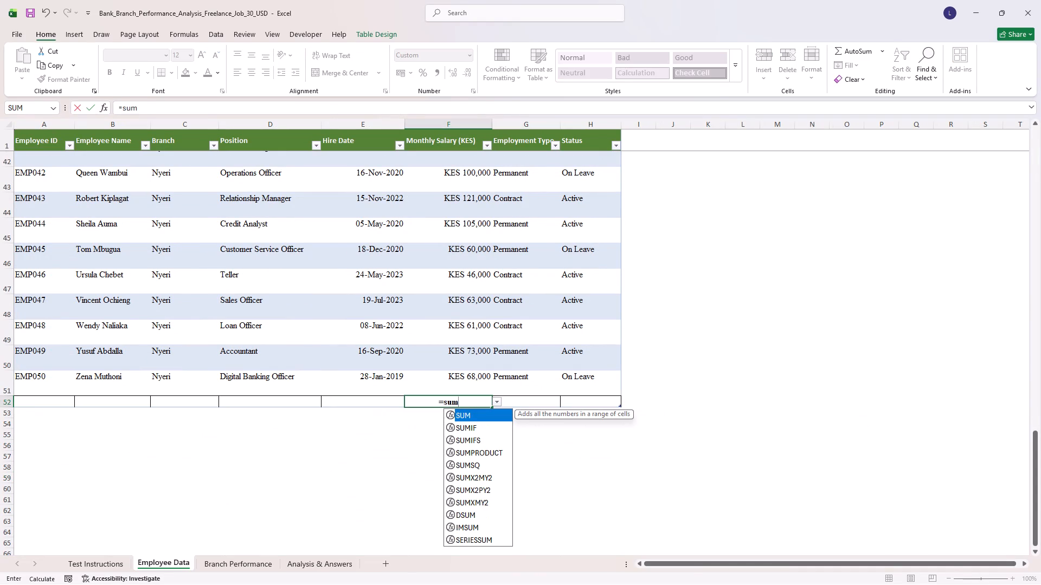
{"action": "double_click", "coordinate": [472, 431]}
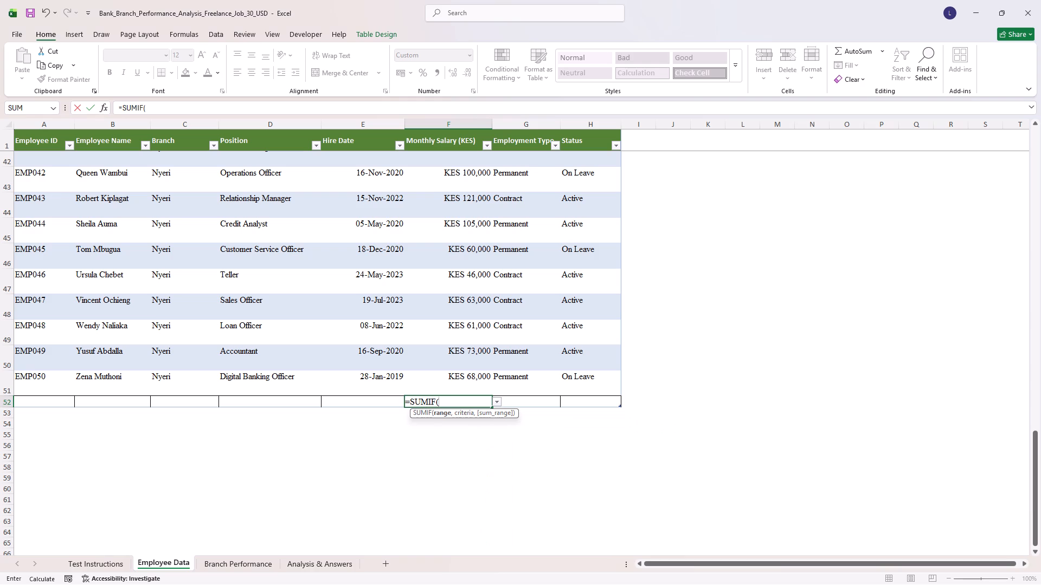
{"action": "scroll", "coordinate": [243, 234], "scroll_direction": "up", "scroll_amount": 4}
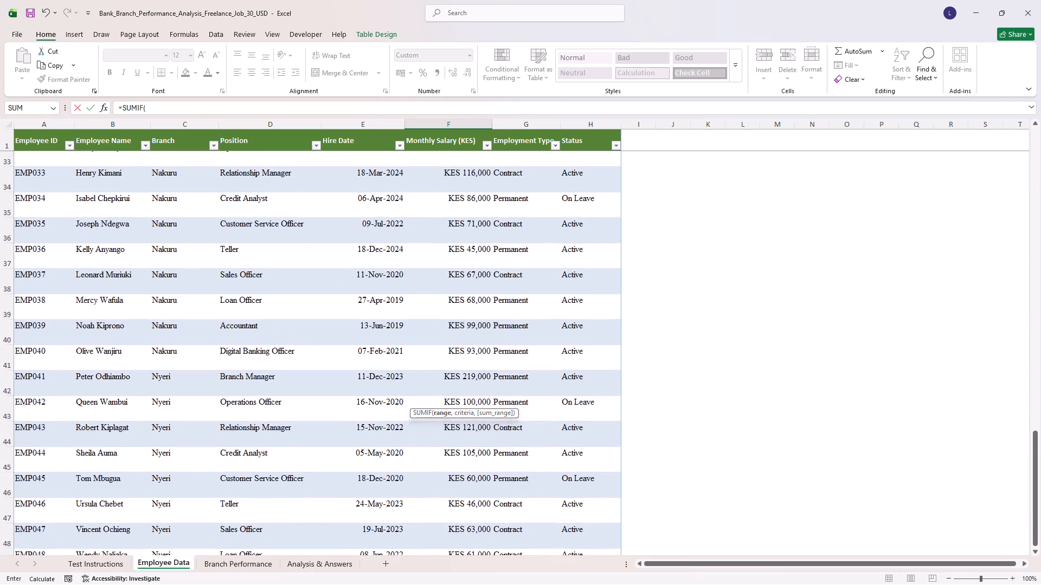
{"action": "scroll", "coordinate": [243, 234], "scroll_direction": "up", "scroll_amount": 5}
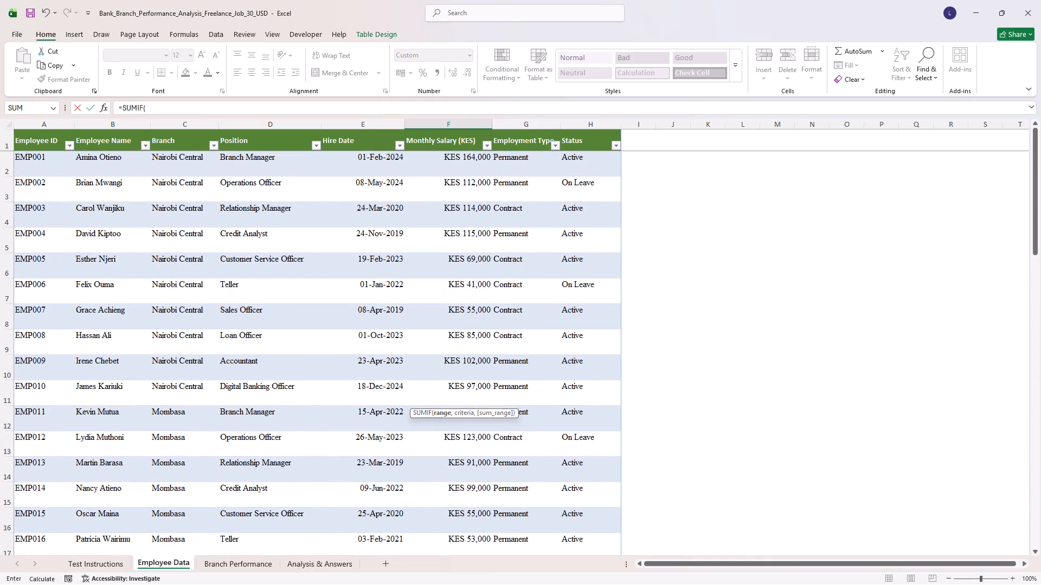
{"action": "left_click_drag", "start_coordinate": [179, 164], "coordinate": [197, 453]}
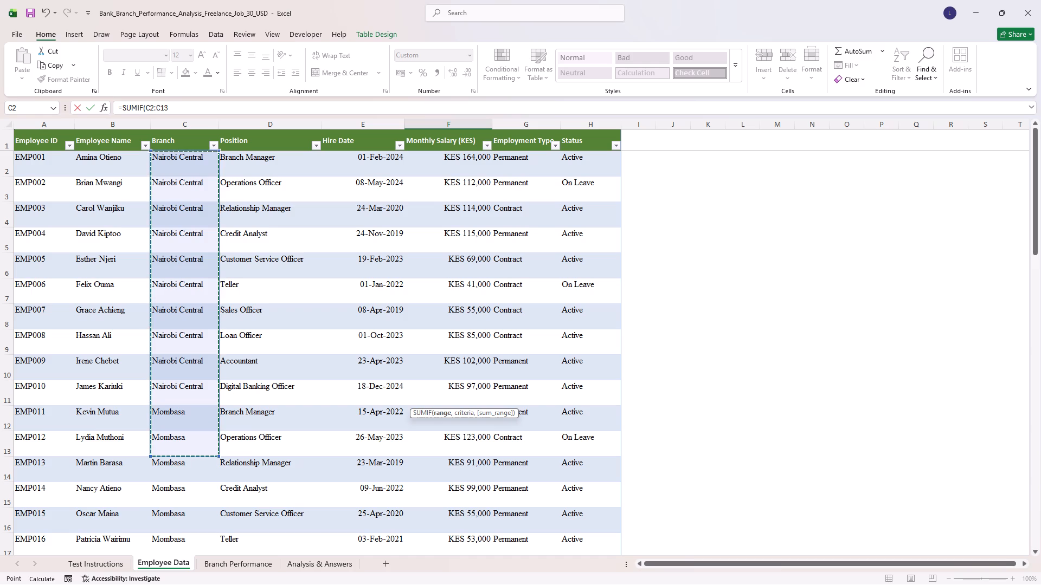
{"action": "left_click", "coordinate": [181, 173]}
{"action": "scroll", "coordinate": [181, 173], "scroll_direction": "down", "scroll_amount": 4}
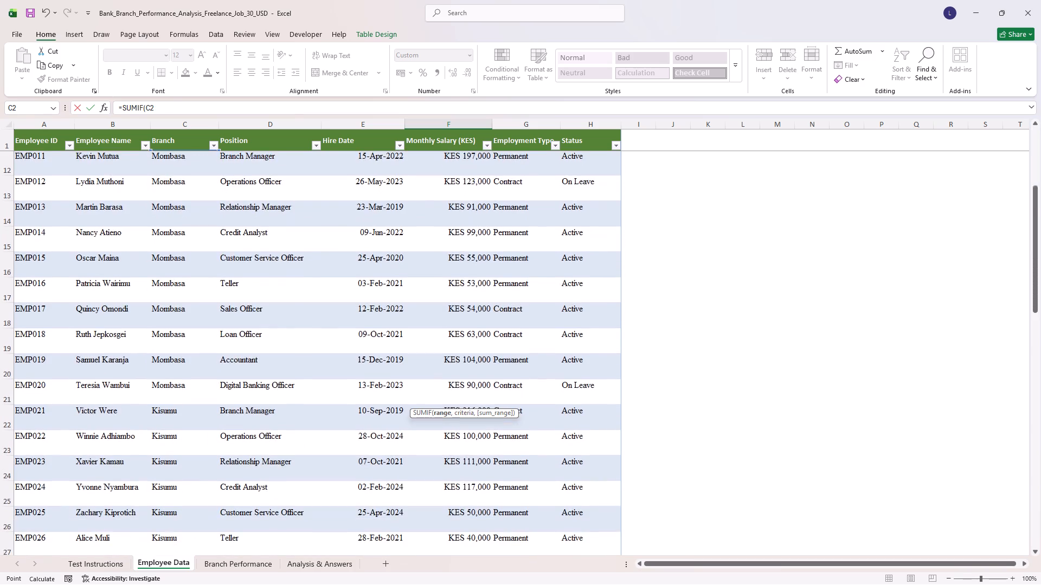
{"action": "scroll", "coordinate": [181, 173], "scroll_direction": "down", "scroll_amount": 8}
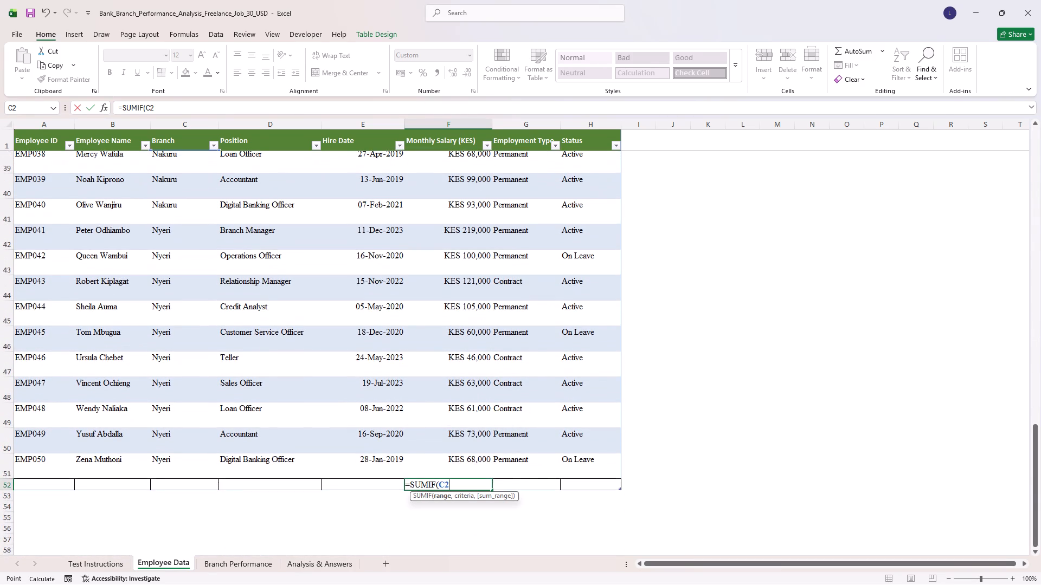
{"action": "left_click", "coordinate": [188, 459], "text": "shift"}
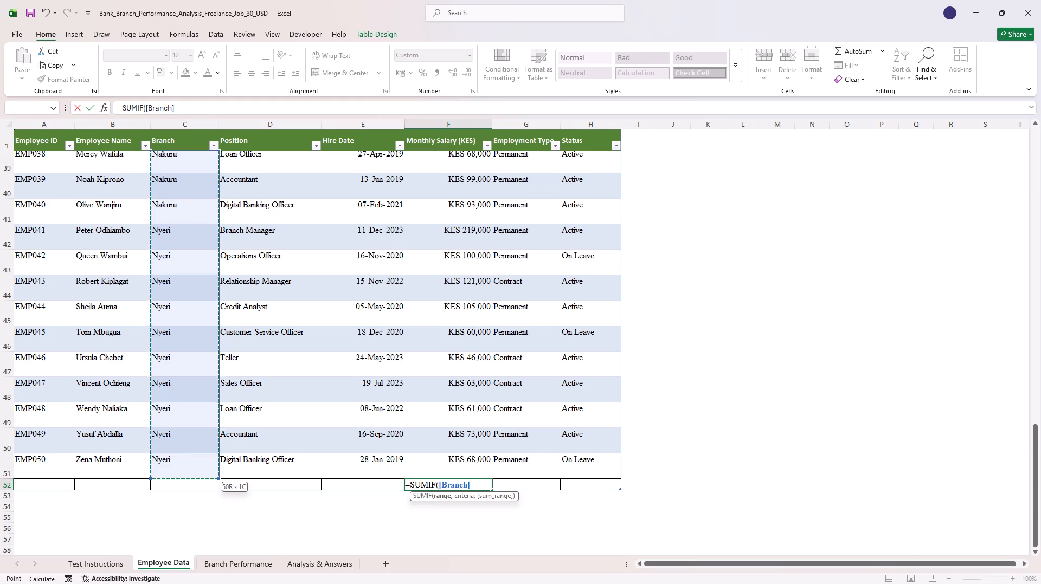
Complete the SUMIF formula in F52 with A2 as the criteria and the whole Monthly Salary (KES) column, F2 to F51, as the sum range.
{"action": "key", "text": "comma"}
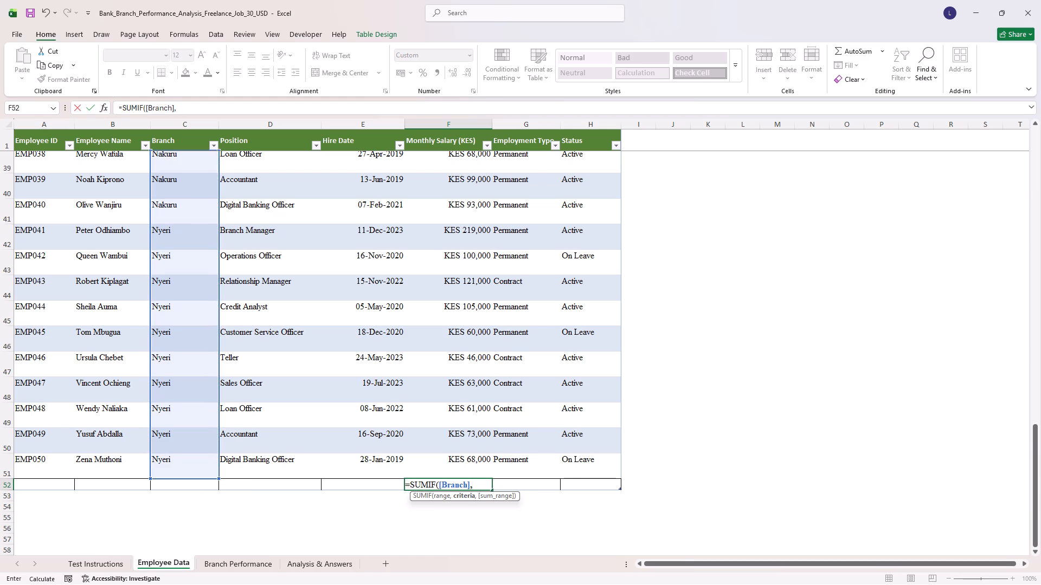
{"action": "key", "text": "a"}
{"action": "key", "text": "2"}
{"action": "key", "text": "comma"}
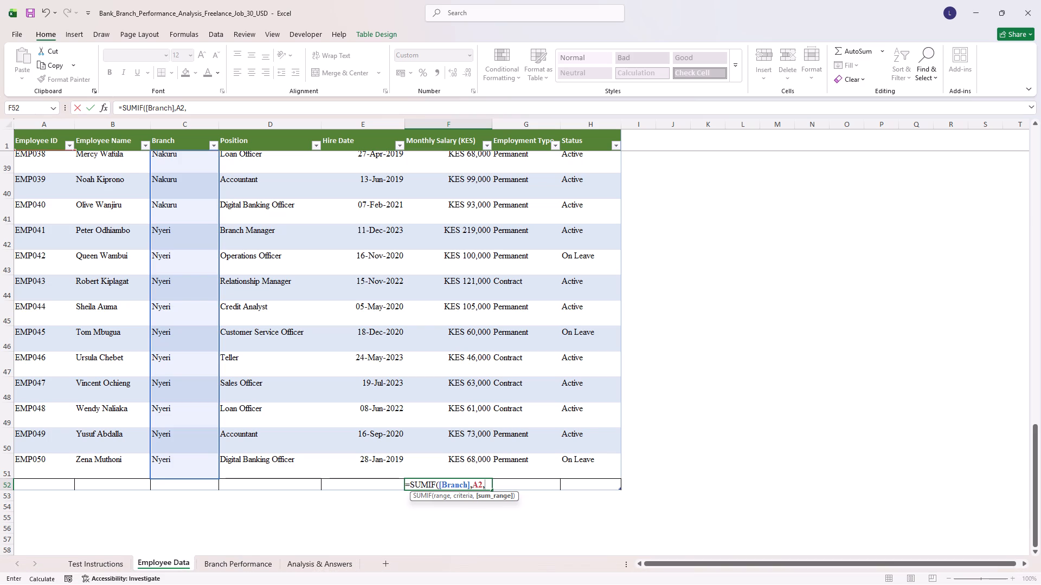
{"action": "scroll", "coordinate": [483, 155], "scroll_direction": "up", "scroll_amount": 4}
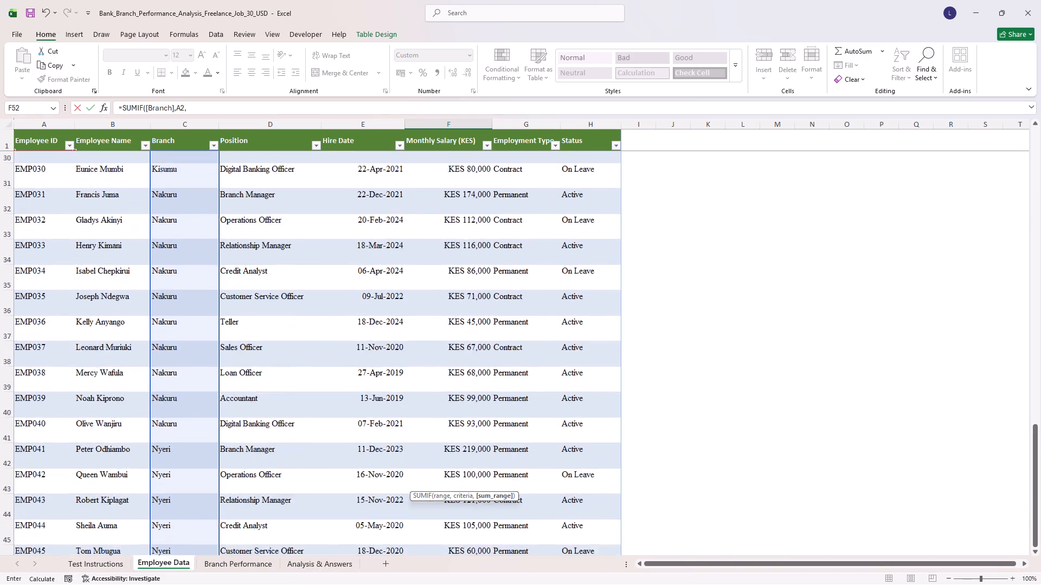
{"action": "scroll", "coordinate": [483, 155], "scroll_direction": "up", "scroll_amount": 6}
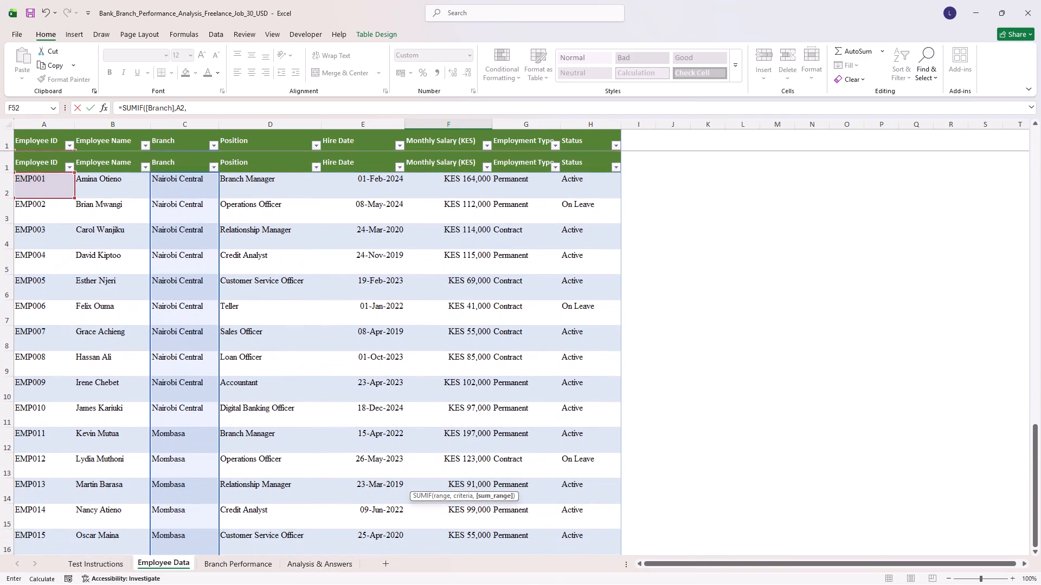
{"action": "left_click", "coordinate": [465, 183]}
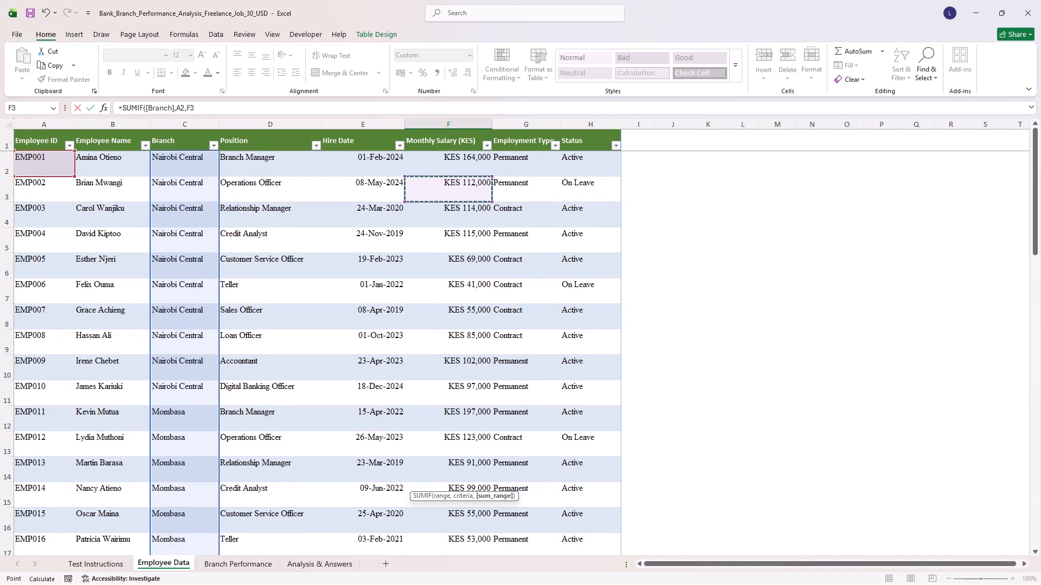
{"action": "left_click", "coordinate": [467, 157]}
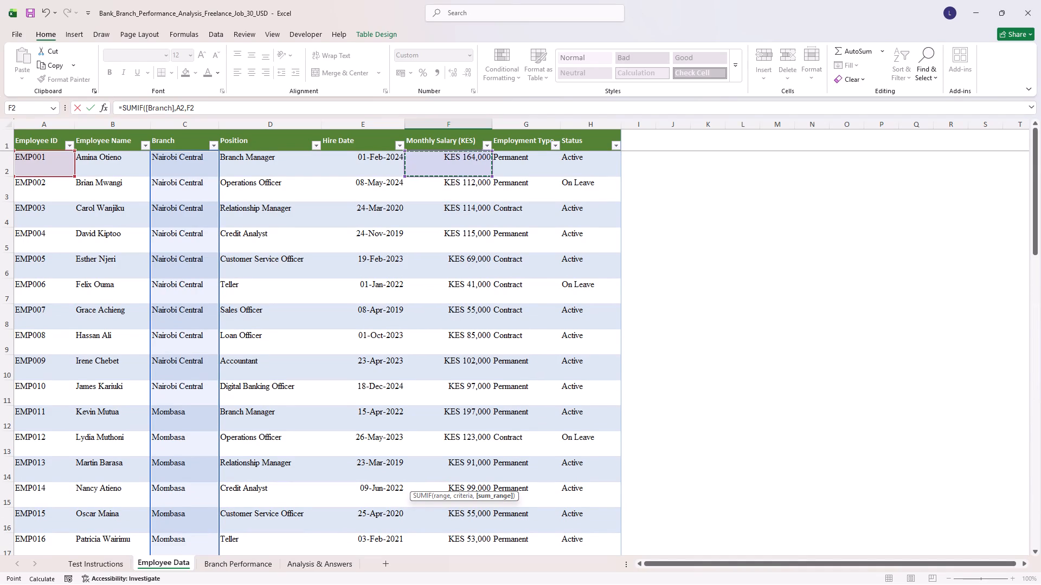
{"action": "scroll", "coordinate": [467, 198], "scroll_direction": "down", "scroll_amount": 2}
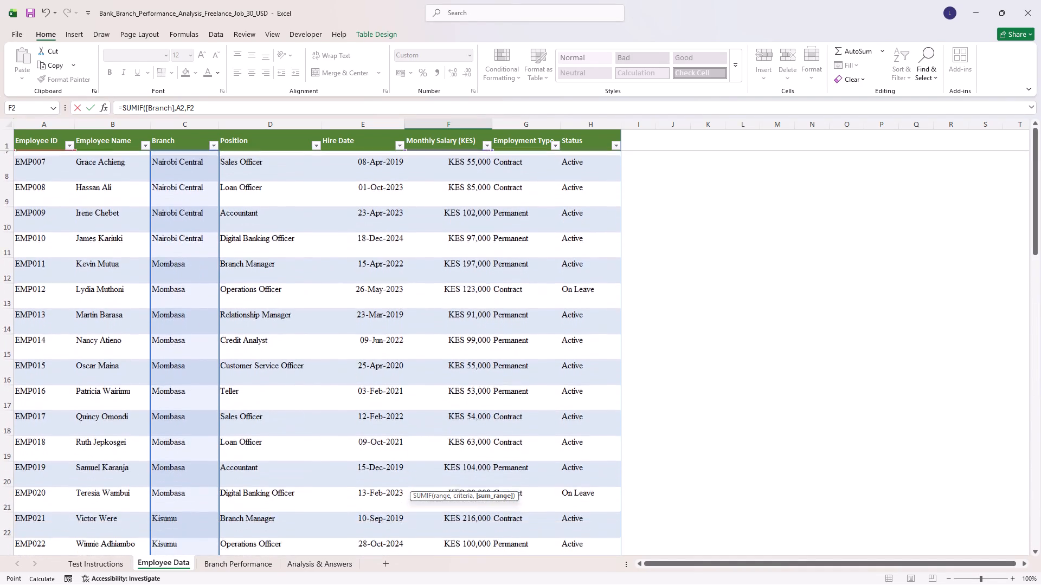
{"action": "scroll", "coordinate": [467, 198], "scroll_direction": "down", "scroll_amount": 6}
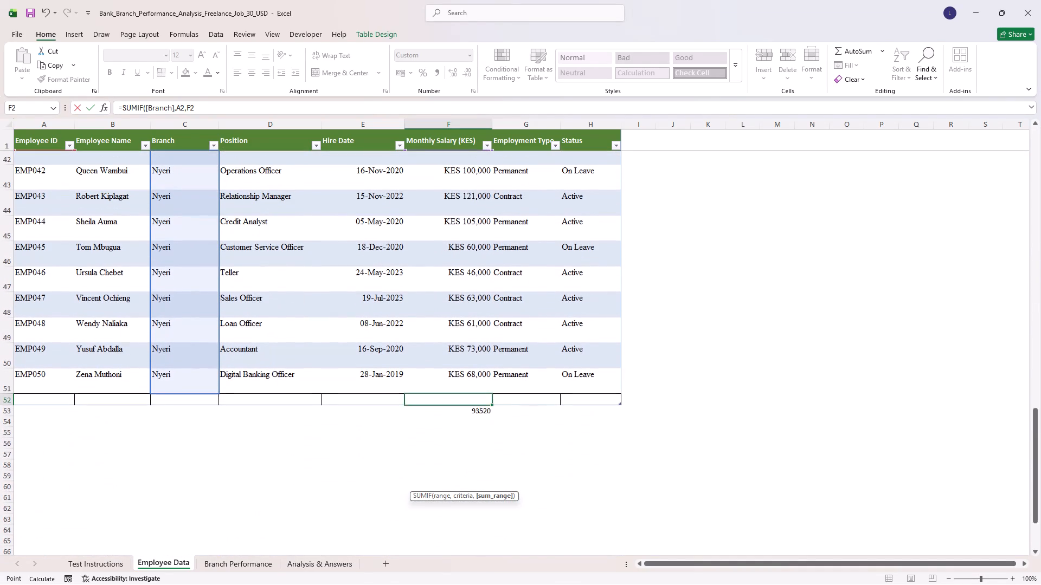
{"action": "left_click", "coordinate": [461, 375], "text": "shift"}
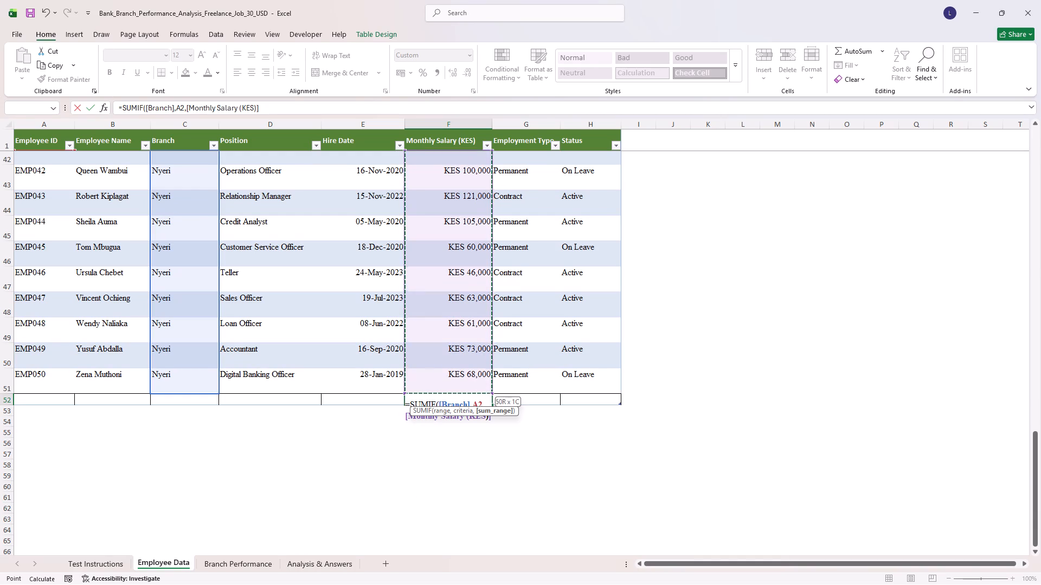
{"action": "key", "text": "Return"}
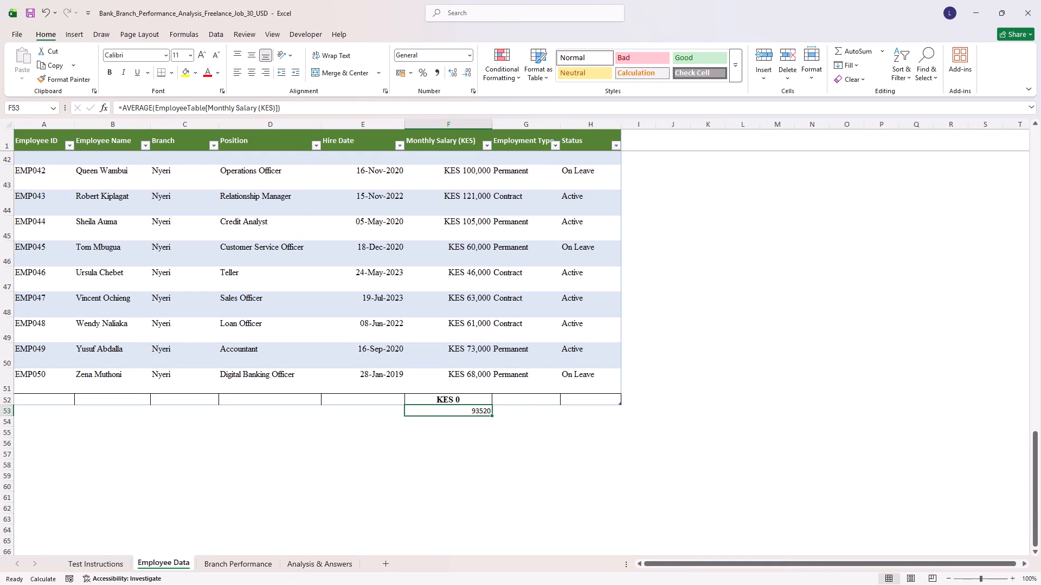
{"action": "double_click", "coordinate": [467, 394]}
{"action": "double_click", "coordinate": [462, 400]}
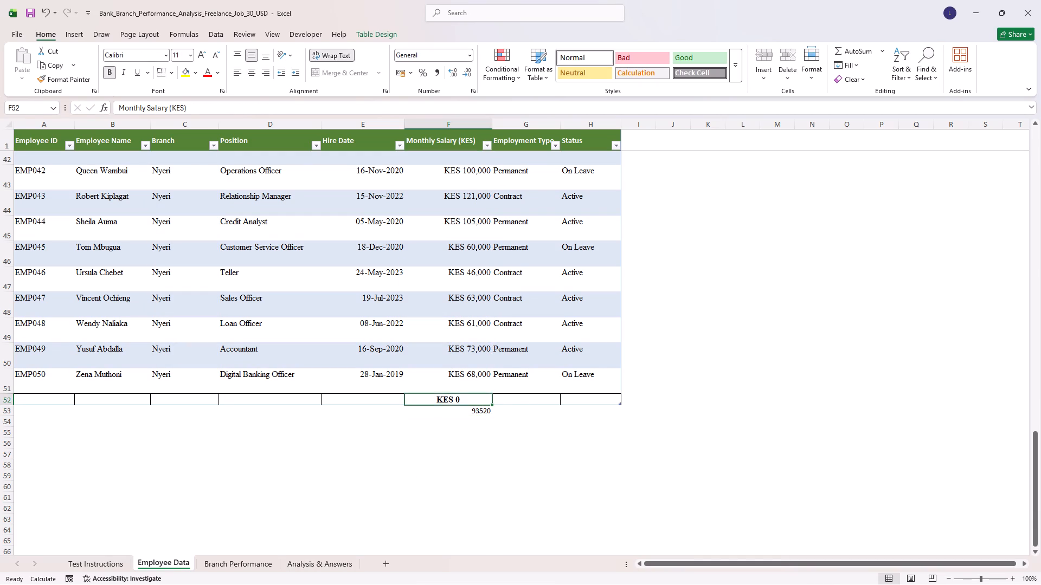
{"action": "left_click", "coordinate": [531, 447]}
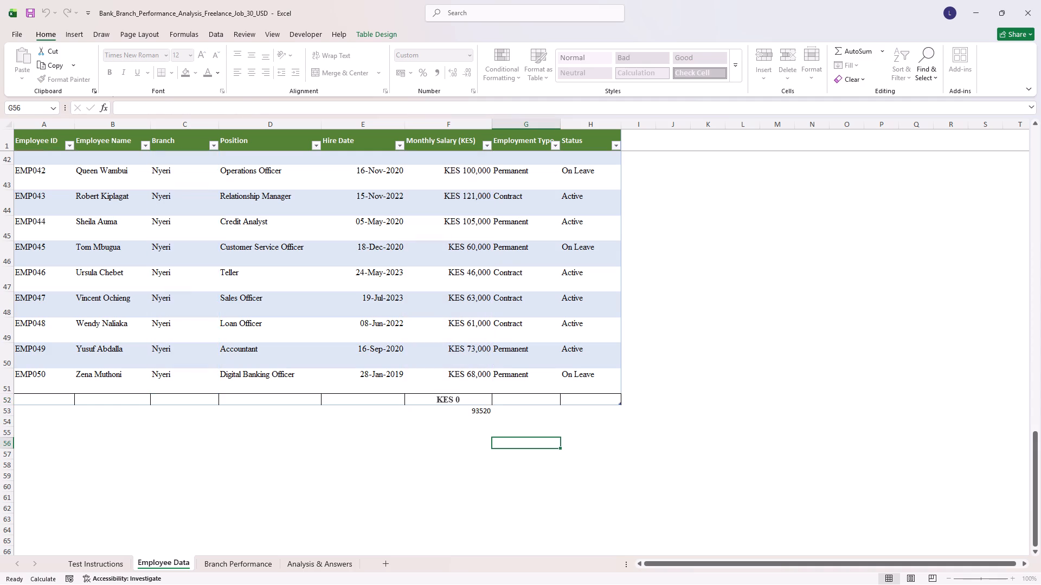
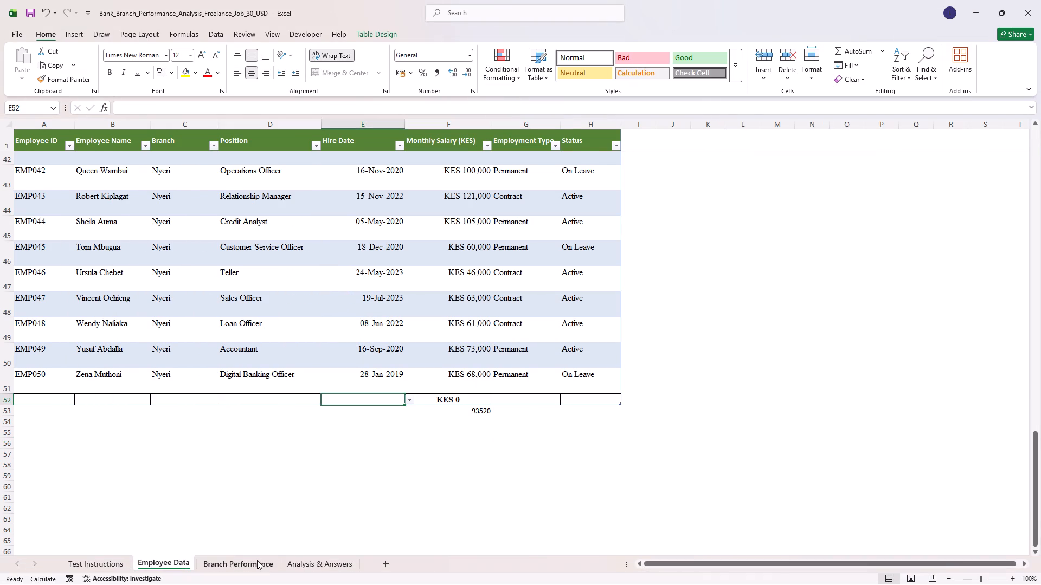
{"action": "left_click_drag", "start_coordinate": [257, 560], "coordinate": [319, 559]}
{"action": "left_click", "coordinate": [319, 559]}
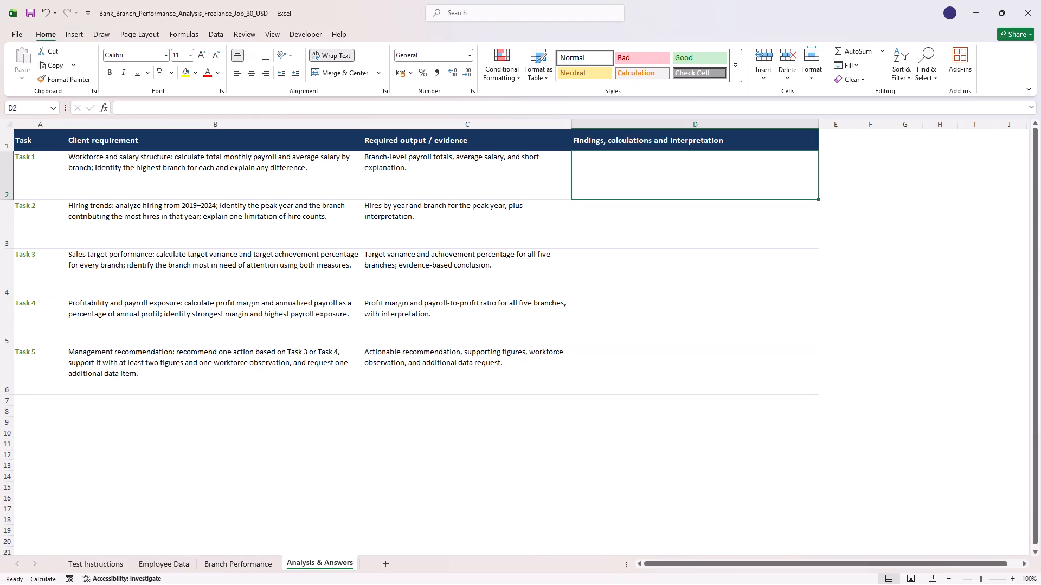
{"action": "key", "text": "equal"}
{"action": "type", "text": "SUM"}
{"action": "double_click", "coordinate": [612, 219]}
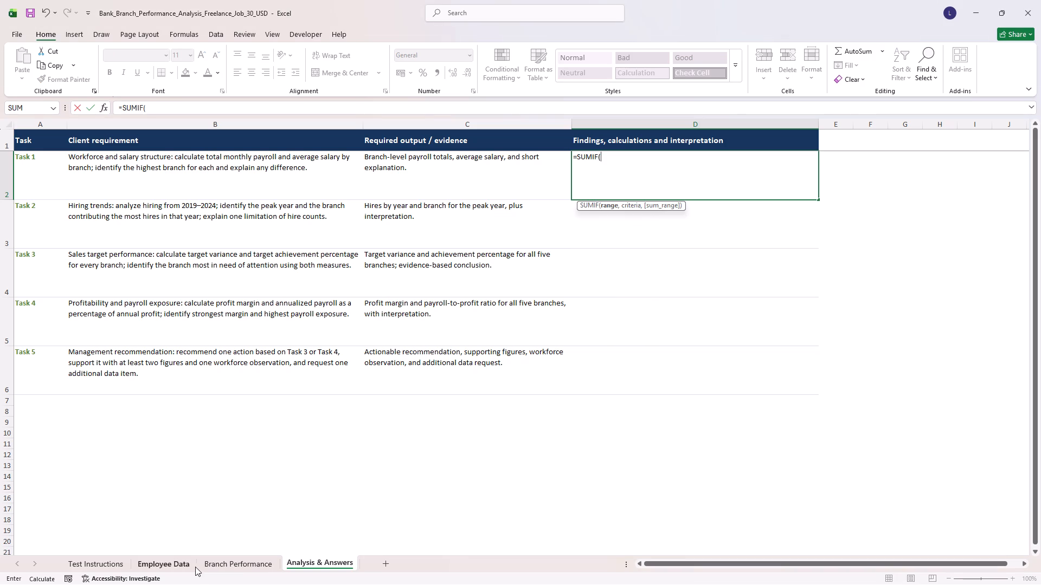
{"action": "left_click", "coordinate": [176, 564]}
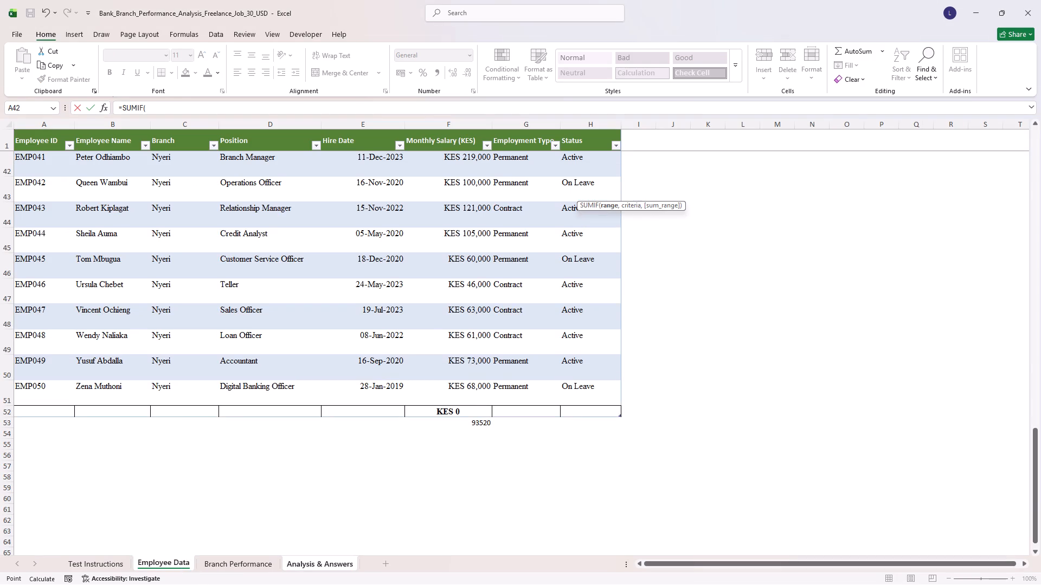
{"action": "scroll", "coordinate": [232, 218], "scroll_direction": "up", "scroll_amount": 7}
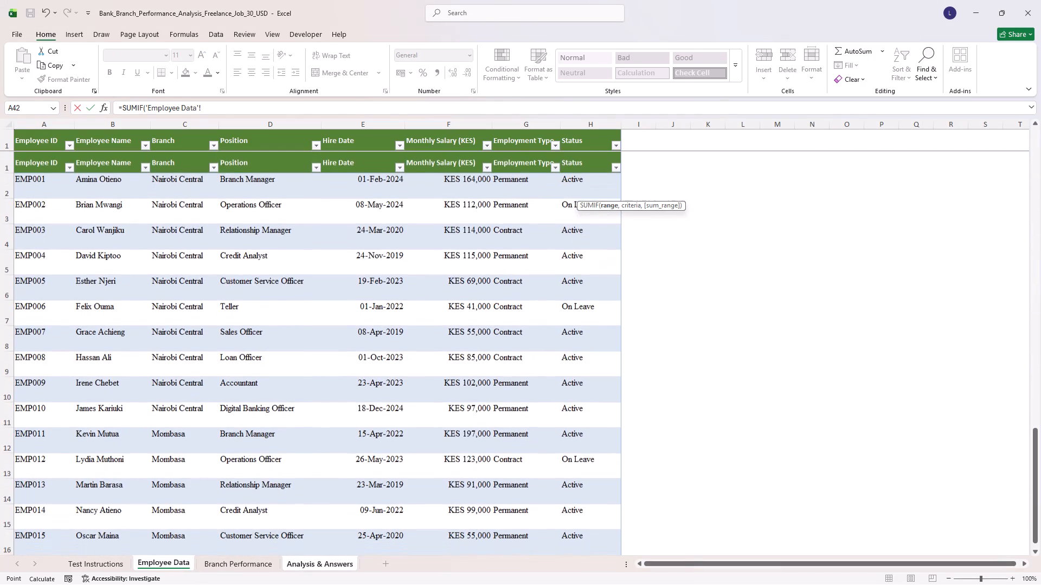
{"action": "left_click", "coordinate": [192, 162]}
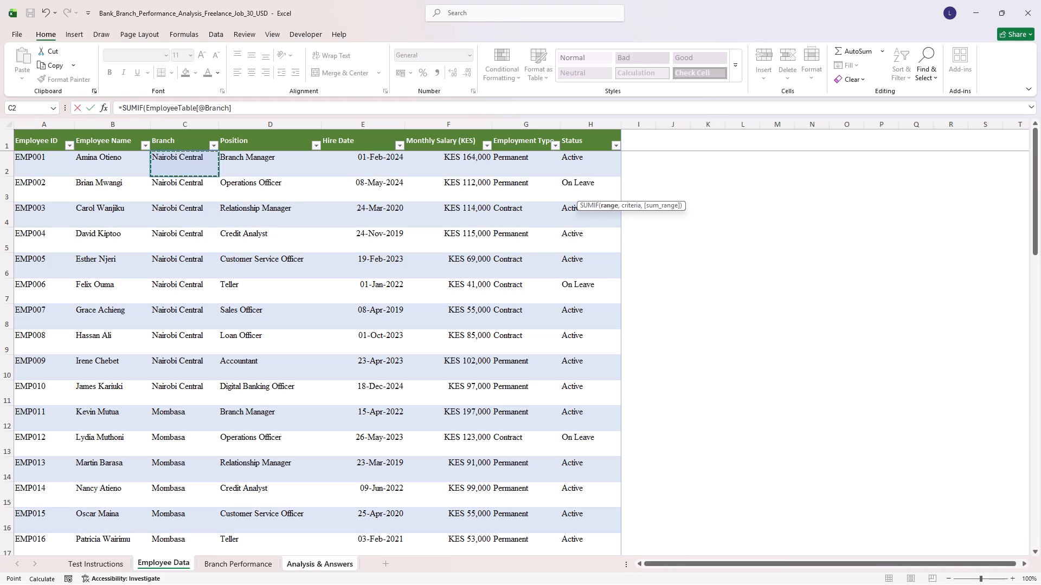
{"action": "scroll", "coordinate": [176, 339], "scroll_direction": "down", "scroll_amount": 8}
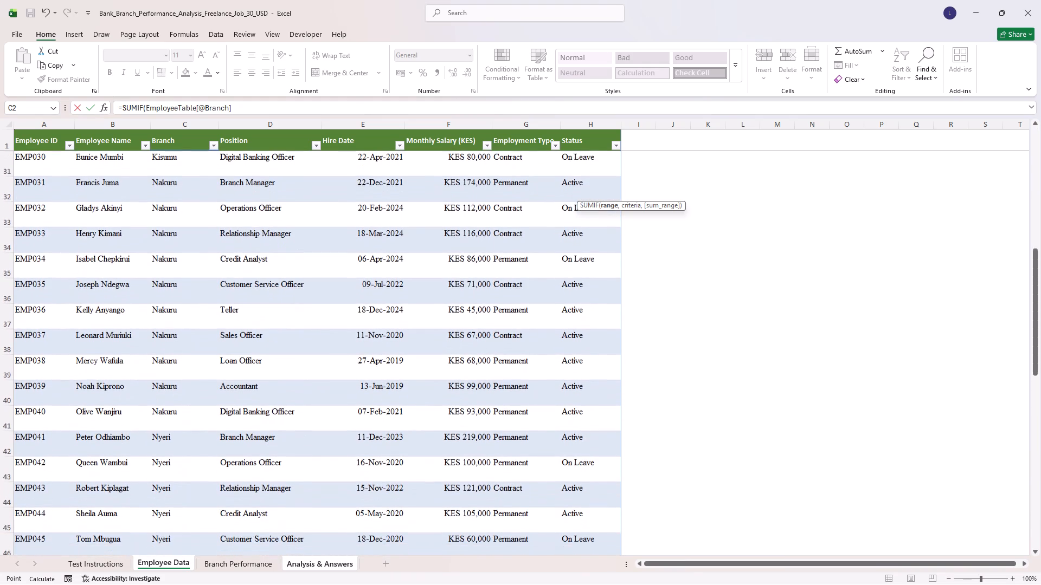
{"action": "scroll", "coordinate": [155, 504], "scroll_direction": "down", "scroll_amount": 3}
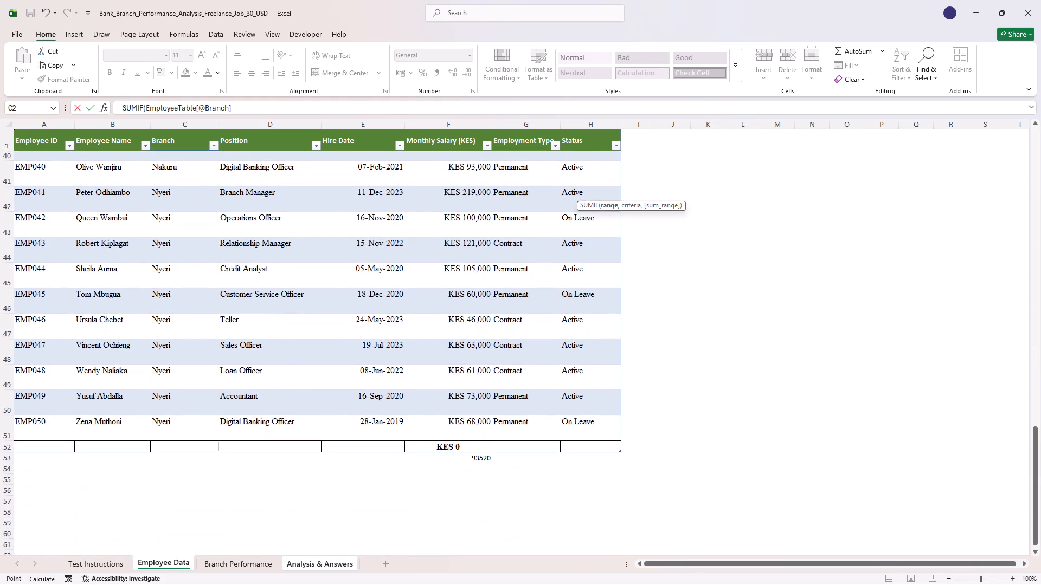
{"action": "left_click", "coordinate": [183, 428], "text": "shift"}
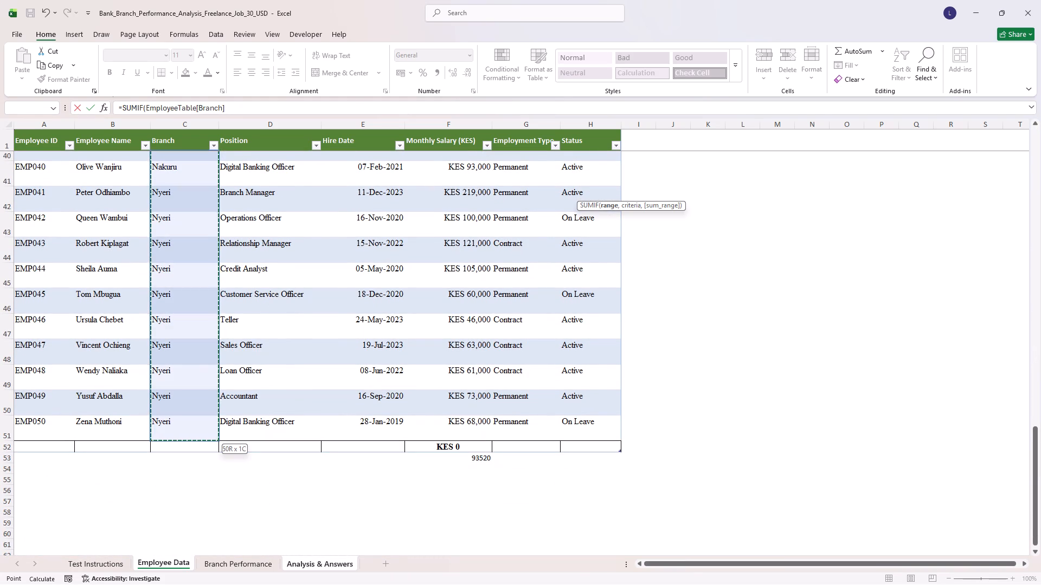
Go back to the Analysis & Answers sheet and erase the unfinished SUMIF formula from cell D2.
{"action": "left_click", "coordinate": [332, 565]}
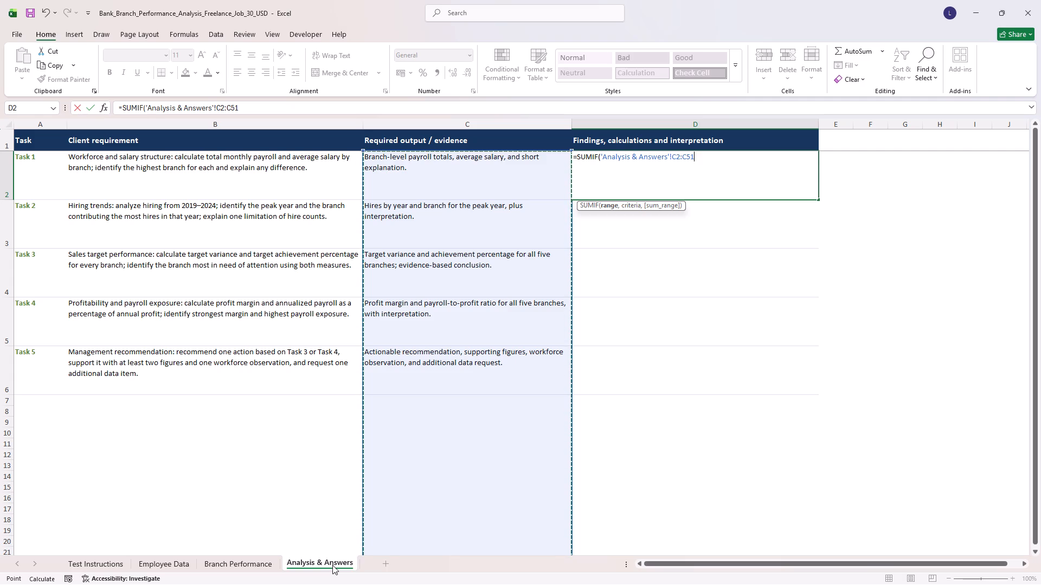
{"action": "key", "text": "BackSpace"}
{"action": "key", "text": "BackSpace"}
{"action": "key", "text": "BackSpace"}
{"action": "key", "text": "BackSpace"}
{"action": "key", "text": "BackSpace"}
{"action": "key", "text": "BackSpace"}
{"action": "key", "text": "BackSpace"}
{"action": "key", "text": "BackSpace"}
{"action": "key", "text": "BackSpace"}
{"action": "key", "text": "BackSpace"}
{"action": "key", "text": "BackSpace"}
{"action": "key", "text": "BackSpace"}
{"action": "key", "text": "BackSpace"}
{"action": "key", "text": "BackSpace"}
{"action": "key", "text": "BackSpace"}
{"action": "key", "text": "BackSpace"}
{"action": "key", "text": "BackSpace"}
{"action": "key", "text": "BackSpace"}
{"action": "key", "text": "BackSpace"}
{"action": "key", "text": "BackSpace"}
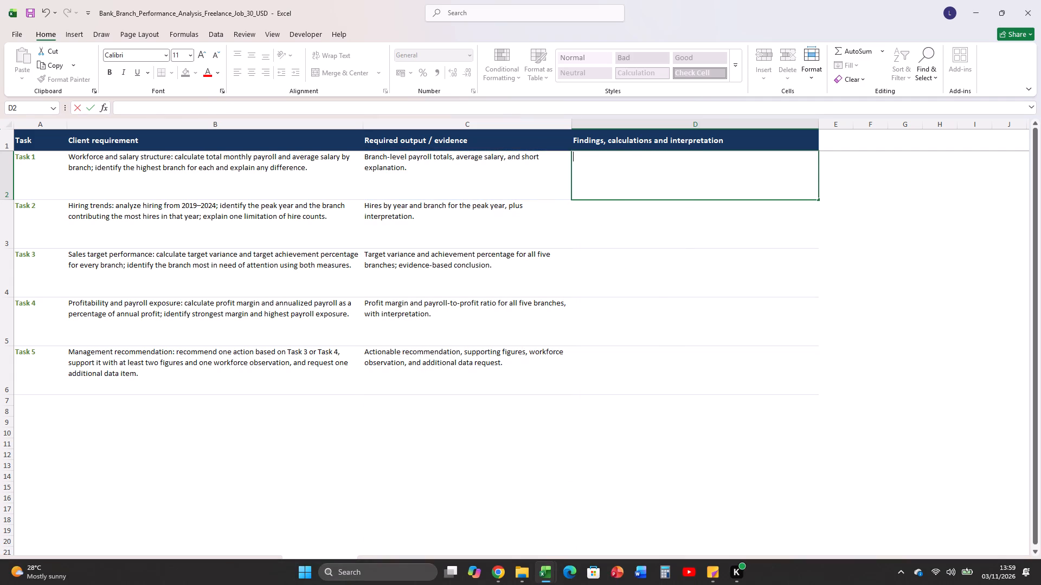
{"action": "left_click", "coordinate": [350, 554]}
Look through the workbook's data and answer sheets, and read the client project brief on the Test Instructions sheet.
{"action": "left_click", "coordinate": [143, 564]}
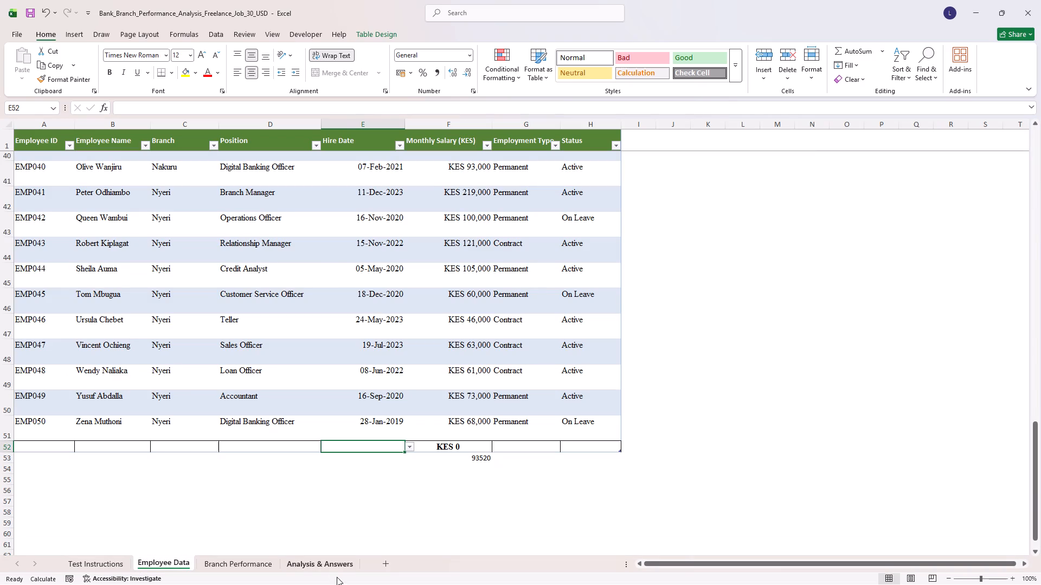
{"action": "left_click", "coordinate": [335, 558]}
{"action": "left_click", "coordinate": [335, 558]}
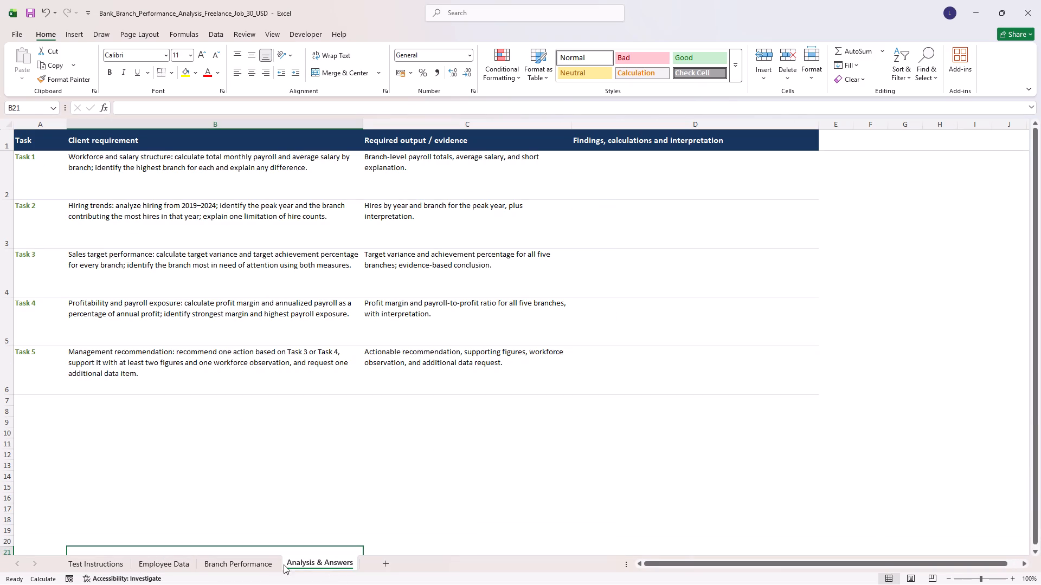
{"action": "left_click", "coordinate": [264, 560]}
{"action": "left_click", "coordinate": [264, 560]}
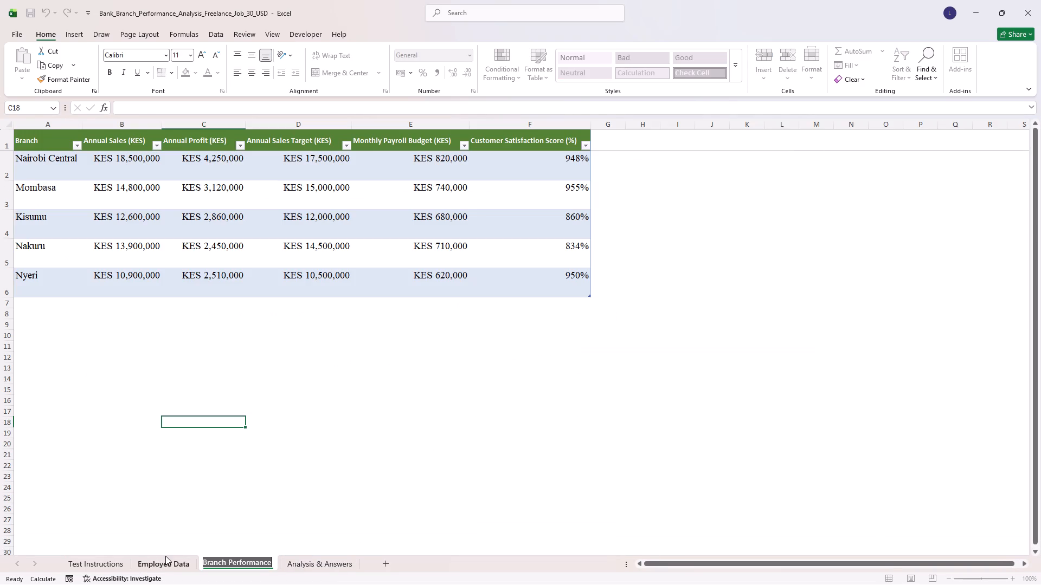
{"action": "left_click", "coordinate": [167, 563]}
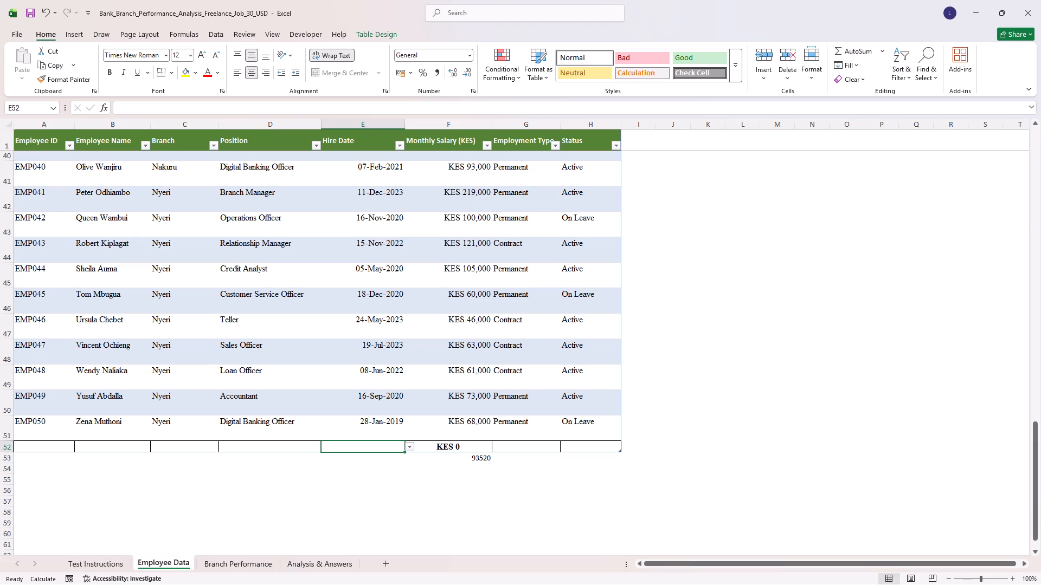
{"action": "left_click", "coordinate": [97, 564]}
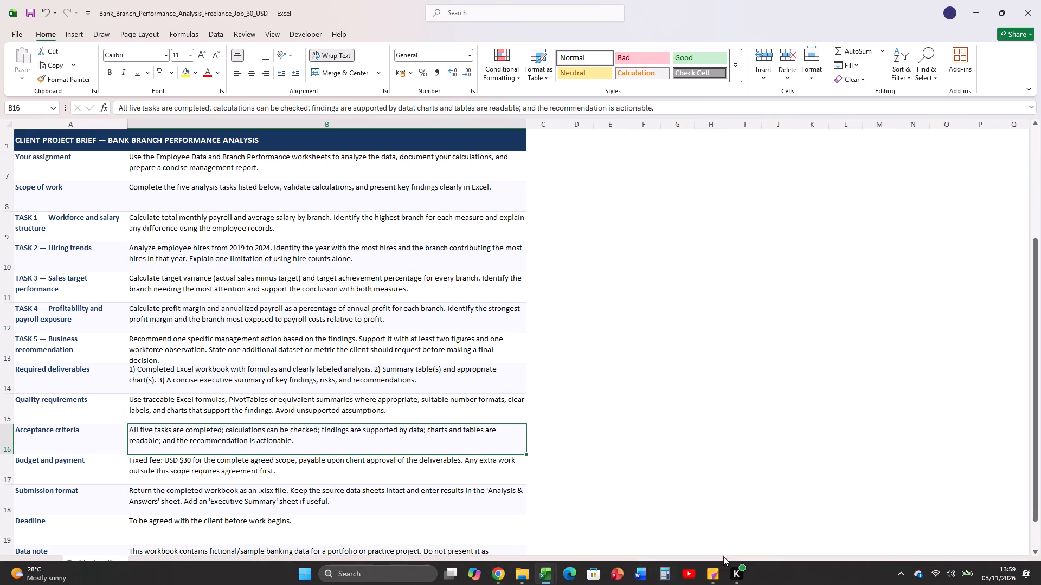
{"action": "scroll", "coordinate": [432, 450], "scroll_direction": "down", "scroll_amount": 2}
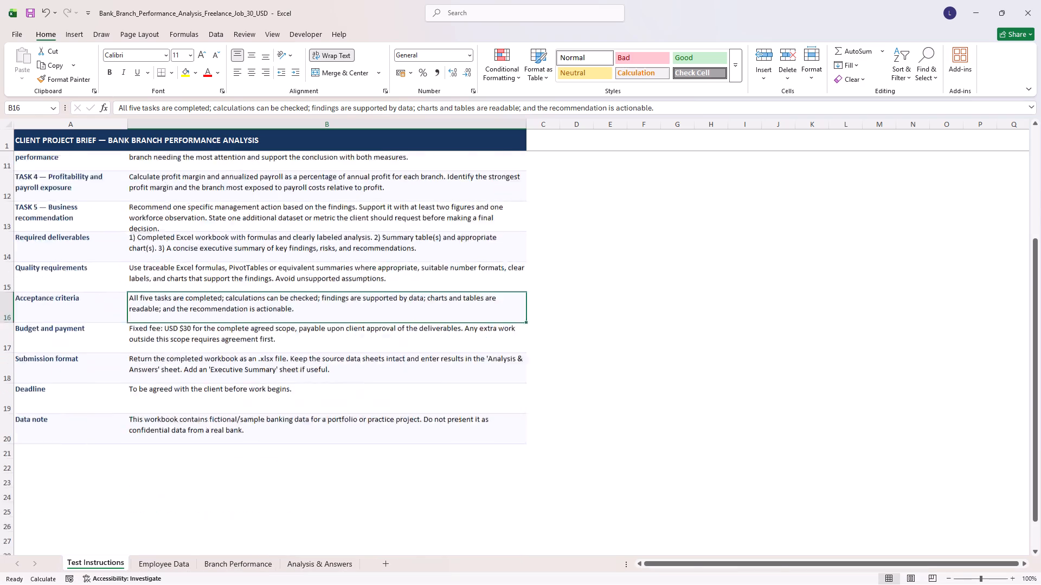
{"action": "scroll", "coordinate": [432, 450], "scroll_direction": "down", "scroll_amount": 2}
{"action": "scroll", "coordinate": [432, 450], "scroll_direction": "right", "scroll_amount": 18}
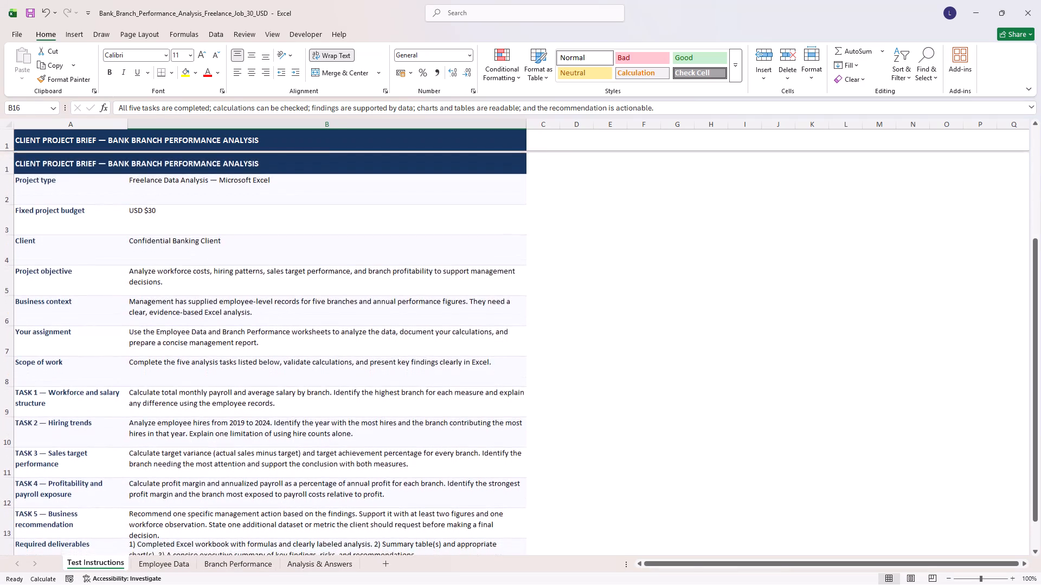
{"action": "scroll", "coordinate": [432, 450], "scroll_direction": "down", "scroll_amount": 1}
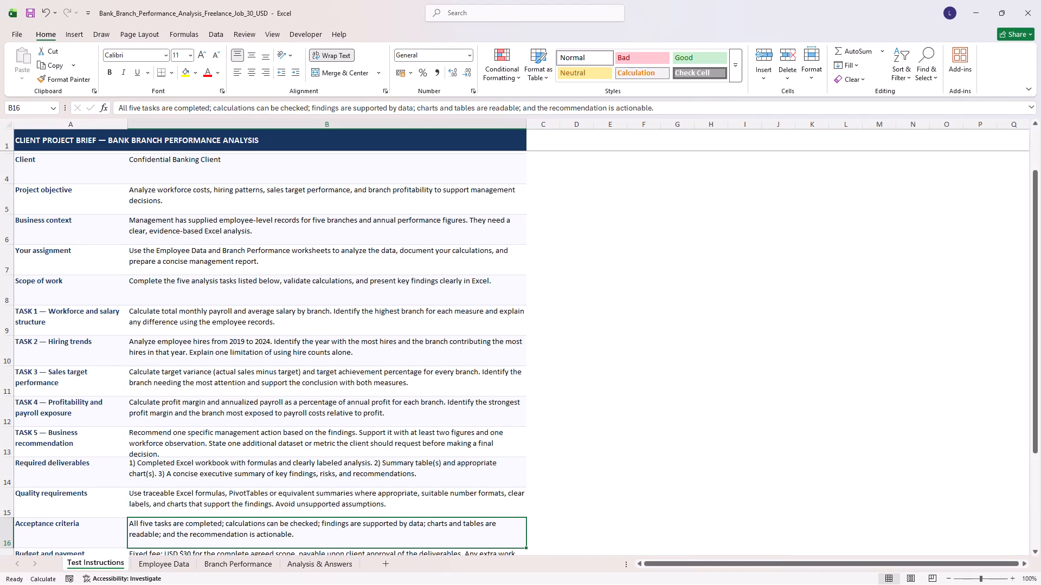
On the Employee Data sheet, start a SUMIF formula in cell M46 using the employee table's whole Branch column as the range.
{"action": "left_click", "coordinate": [159, 568]}
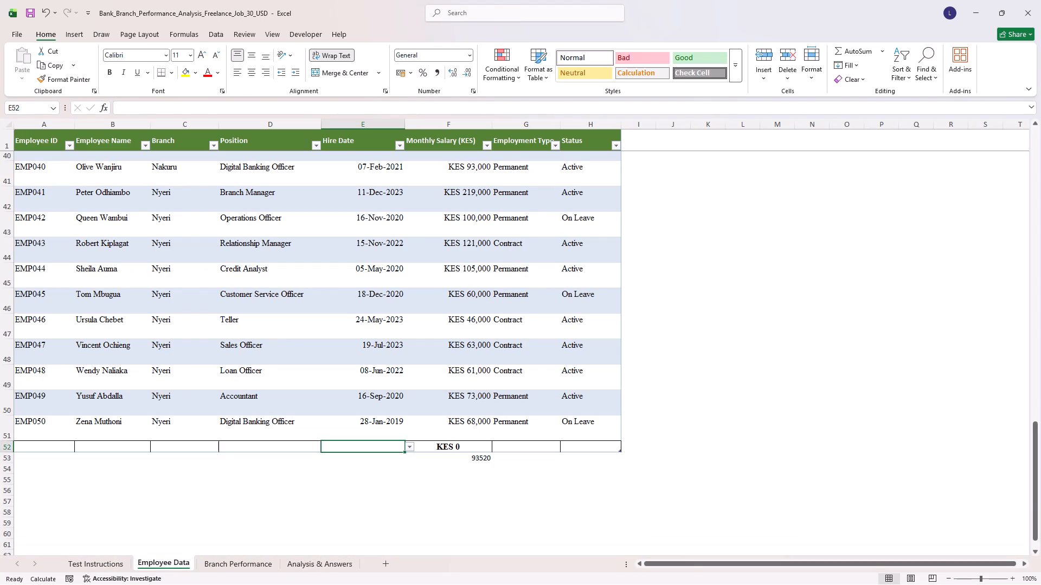
{"action": "left_click", "coordinate": [761, 294]}
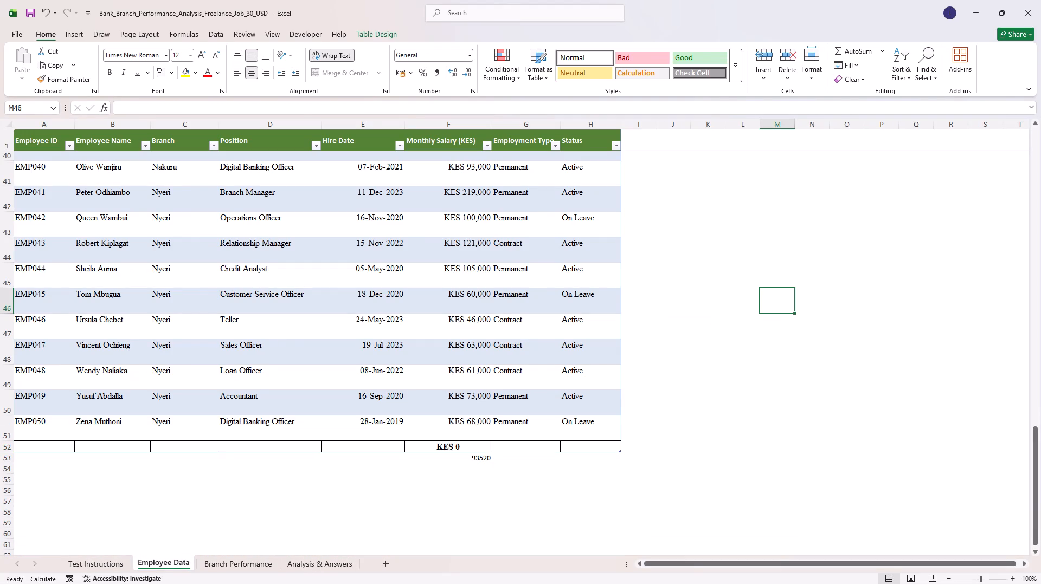
{"action": "key", "text": "equal"}
{"action": "type", "text": "SUM"}
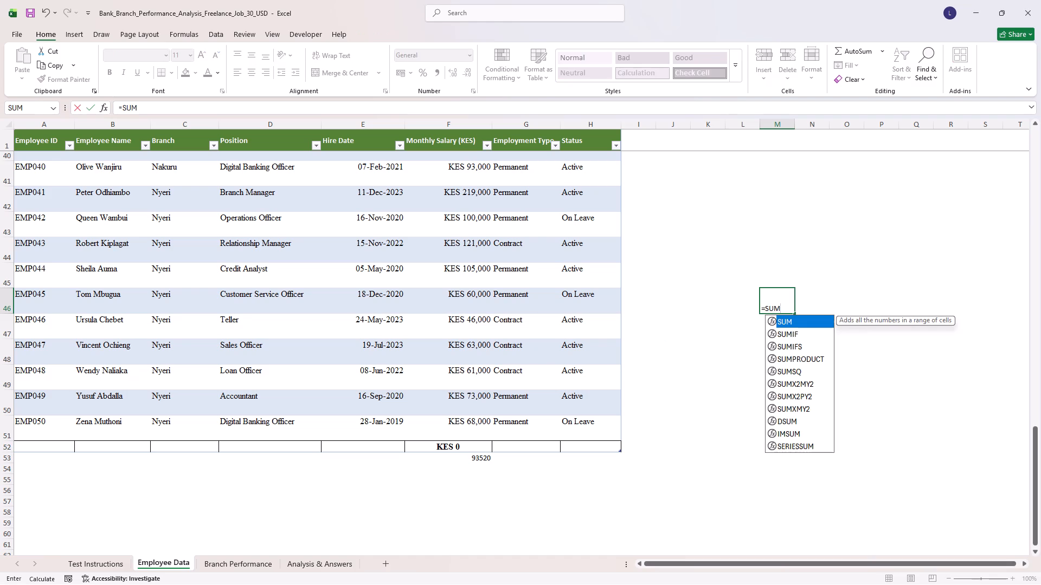
{"action": "double_click", "coordinate": [796, 330]}
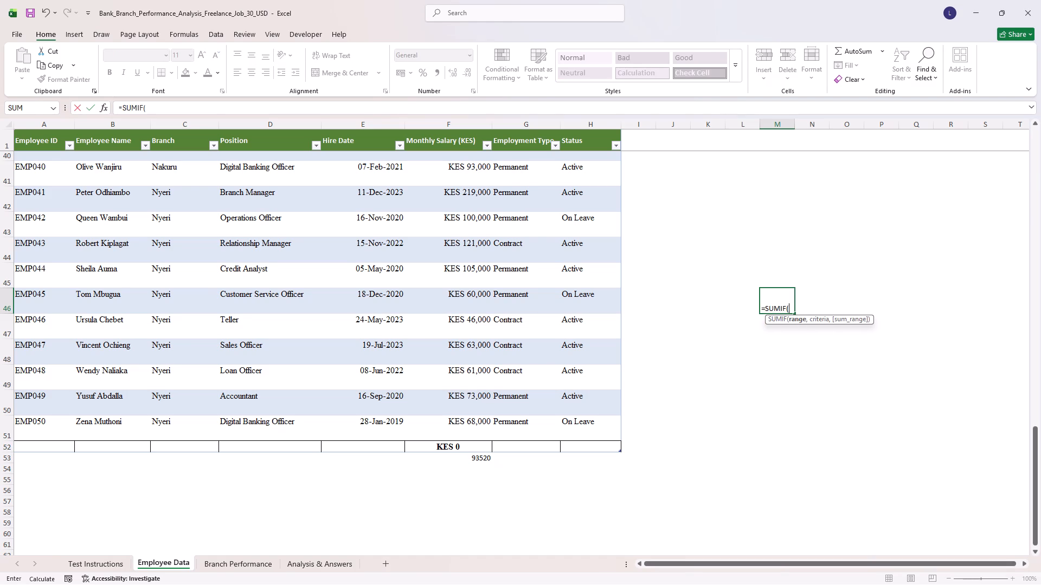
{"action": "scroll", "coordinate": [186, 162], "scroll_direction": "up", "scroll_amount": 9}
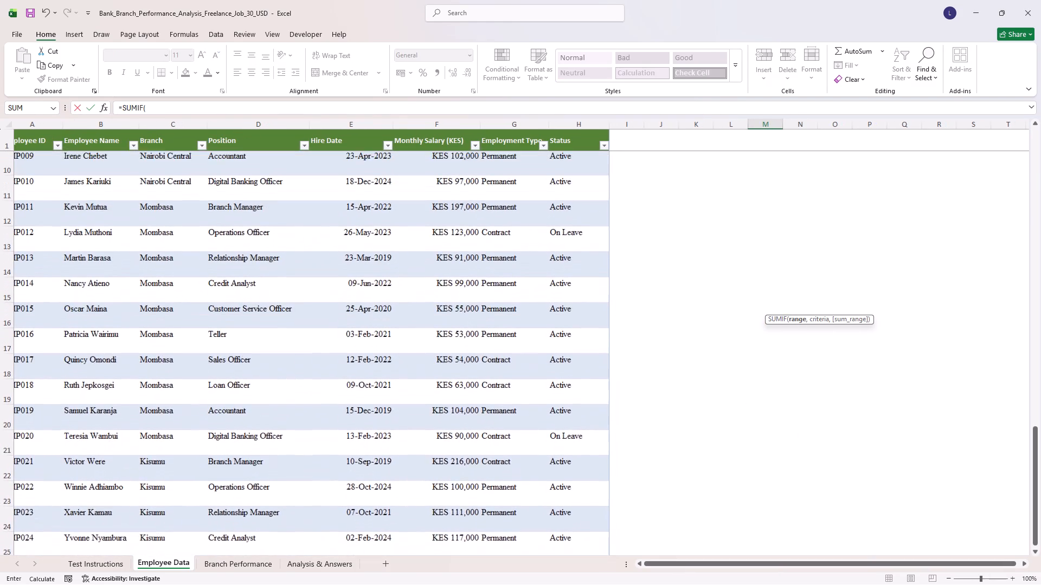
{"action": "scroll", "coordinate": [186, 162], "scroll_direction": "up", "scroll_amount": 3}
{"action": "scroll", "coordinate": [186, 162], "scroll_direction": "down", "scroll_amount": 2}
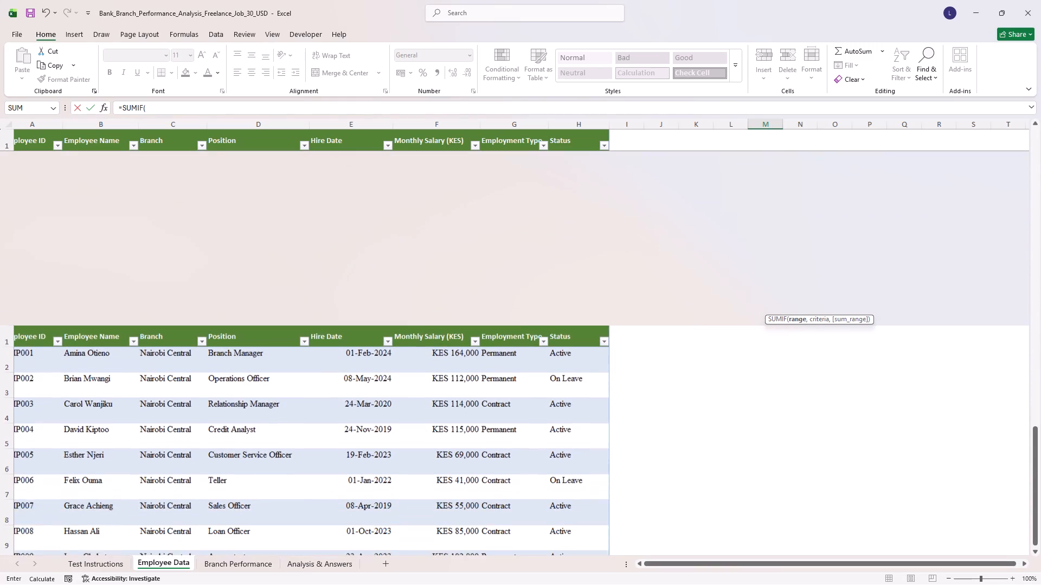
{"action": "scroll", "coordinate": [186, 162], "scroll_direction": "down", "scroll_amount": 2}
{"action": "scroll", "coordinate": [178, 163], "scroll_direction": "up", "scroll_amount": 1}
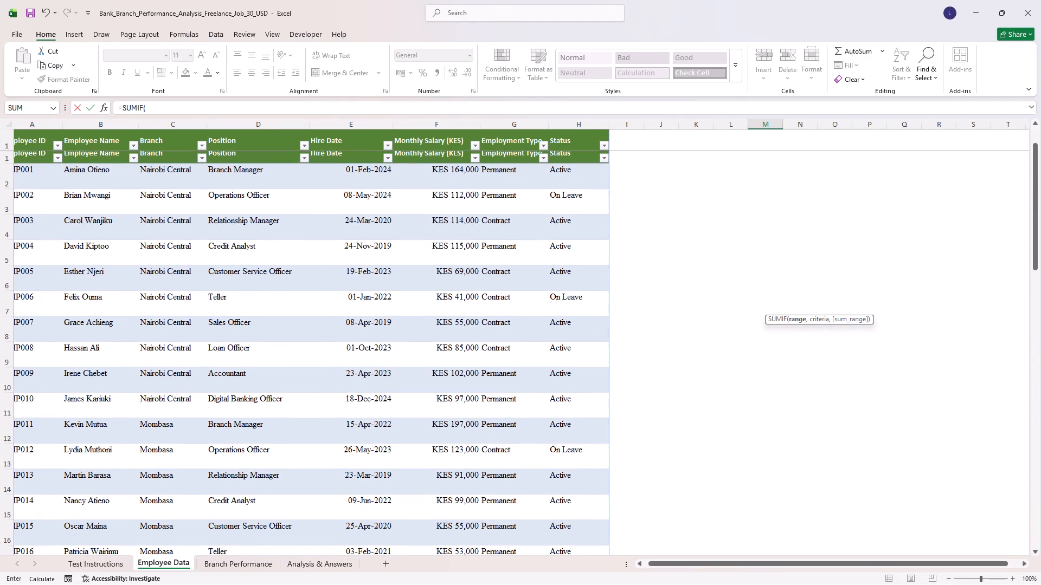
{"action": "scroll", "coordinate": [178, 163], "scroll_direction": "up", "scroll_amount": 1}
{"action": "left_click", "coordinate": [175, 163]}
{"action": "scroll", "coordinate": [187, 404], "scroll_direction": "down", "scroll_amount": 2}
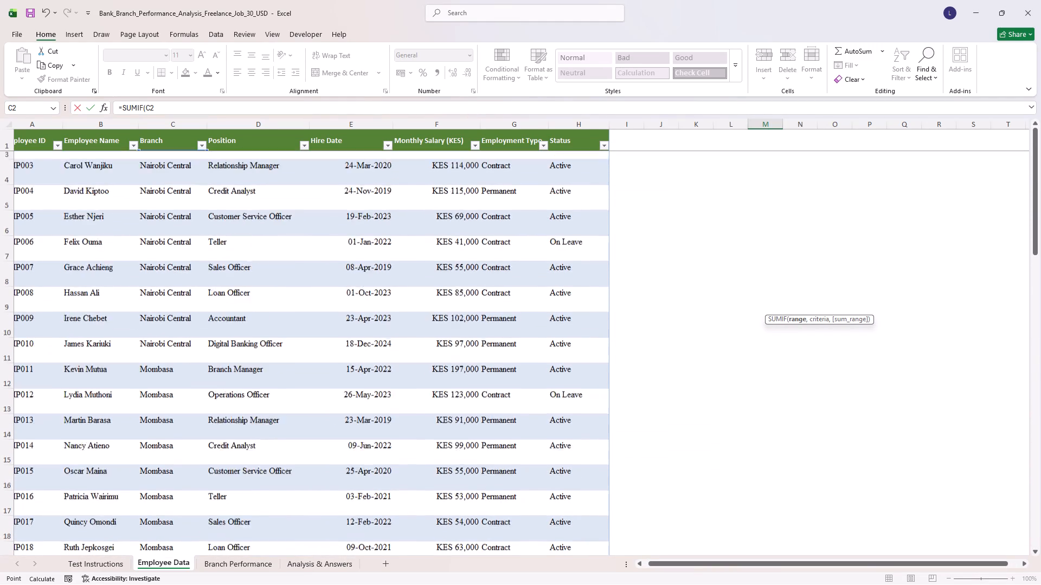
{"action": "scroll", "coordinate": [187, 404], "scroll_direction": "down", "scroll_amount": 10}
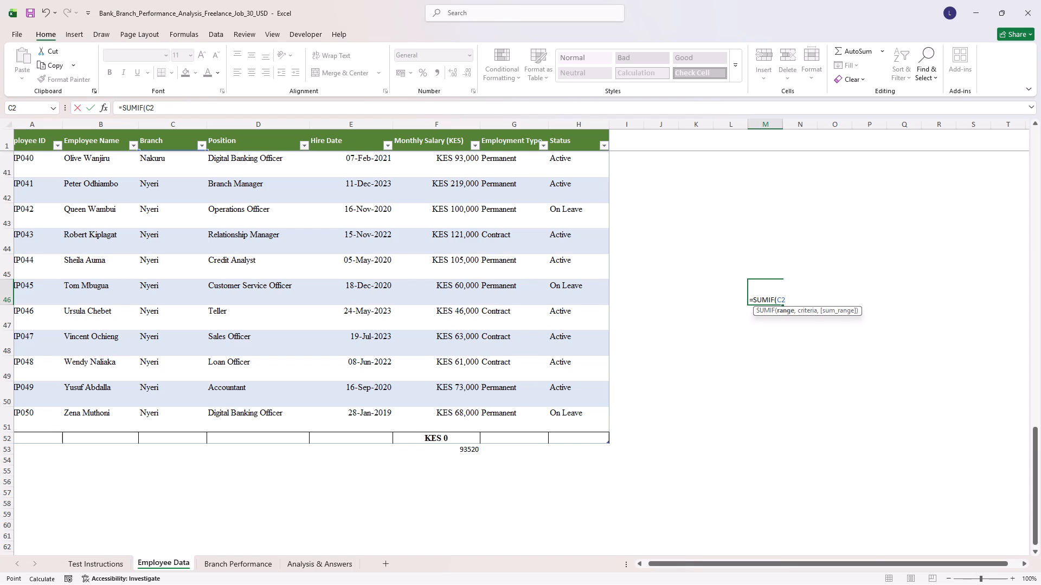
{"action": "left_click", "coordinate": [168, 418], "text": "shift"}
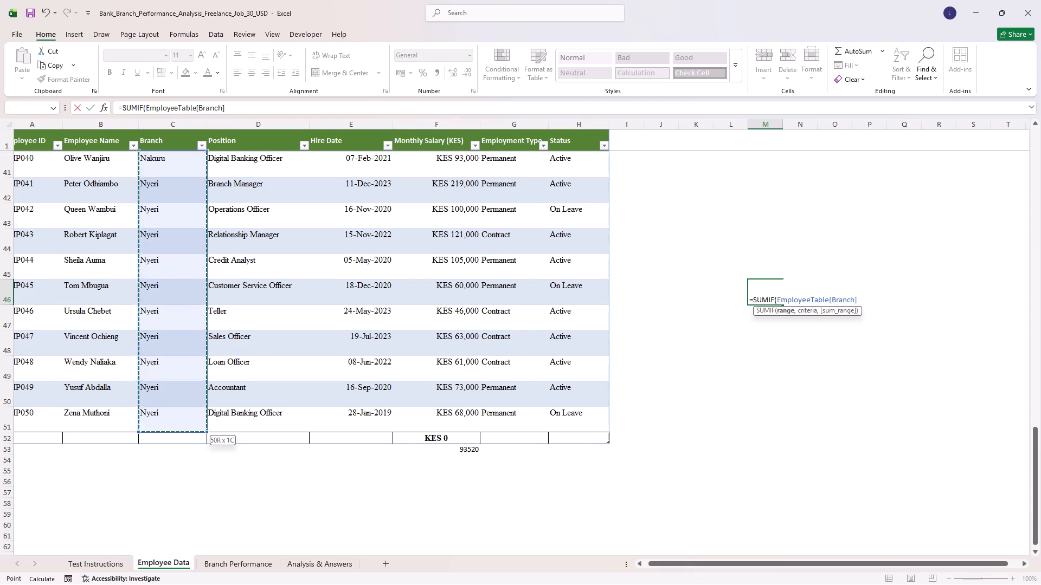
Complete the M46 formula with A2 as the criteria and the table's whole Monthly Salary (KES) column as the sum range.
{"action": "key", "text": "comma"}
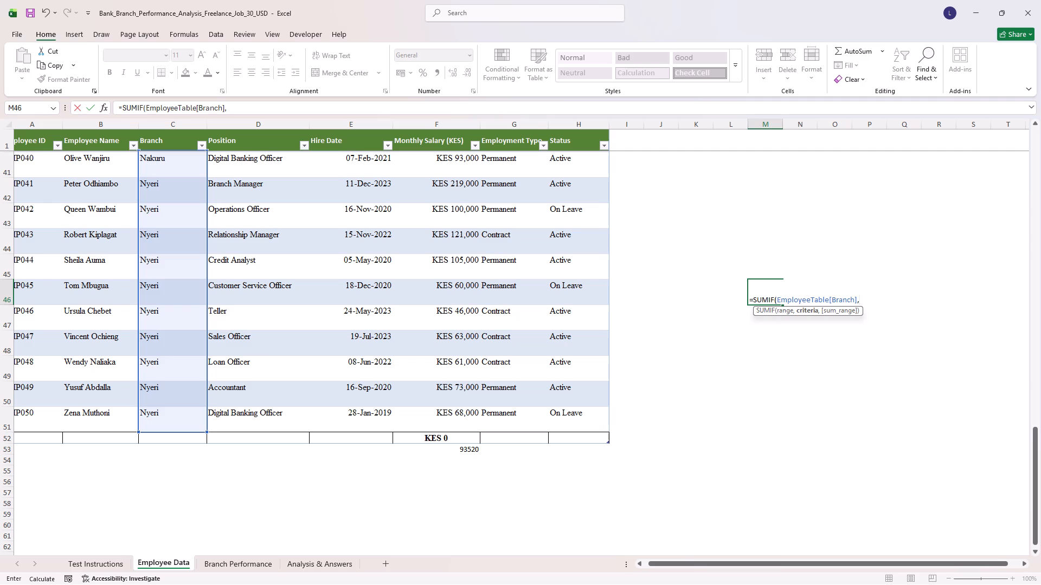
{"action": "key", "text": "a"}
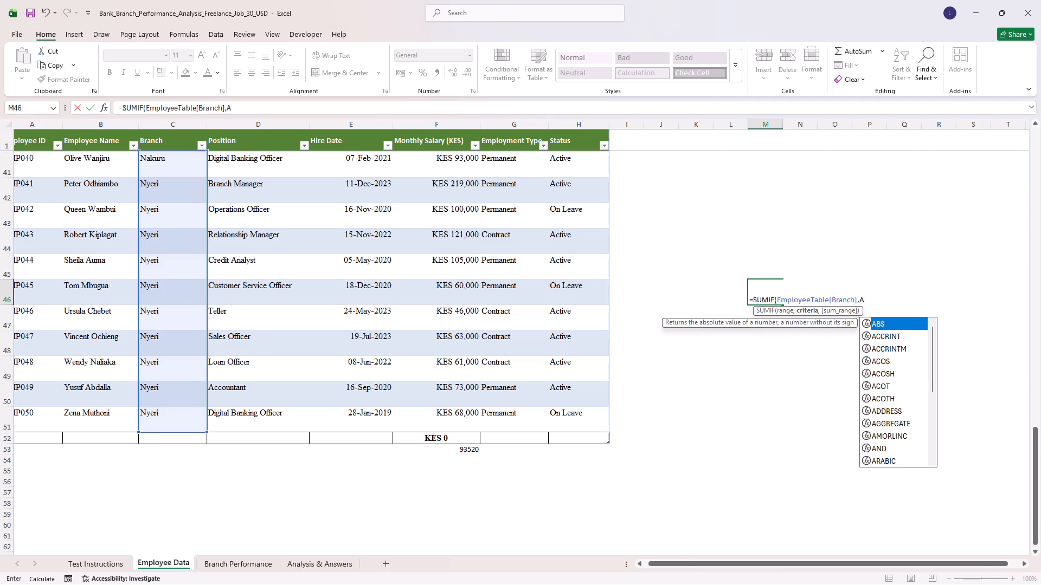
{"action": "key", "text": "2"}
{"action": "key", "text": "comma"}
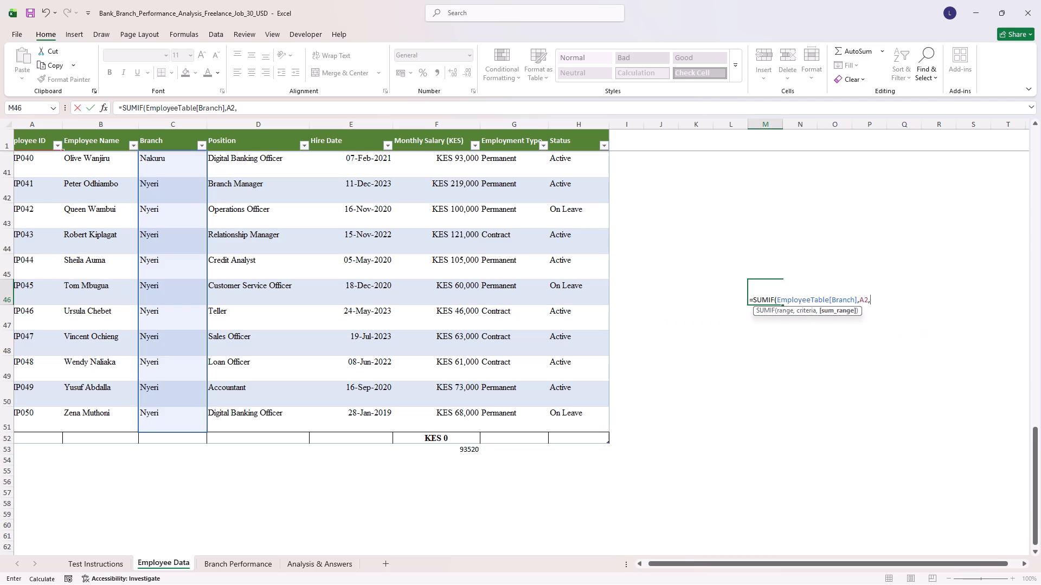
{"action": "scroll", "coordinate": [444, 184], "scroll_direction": "up", "scroll_amount": 5}
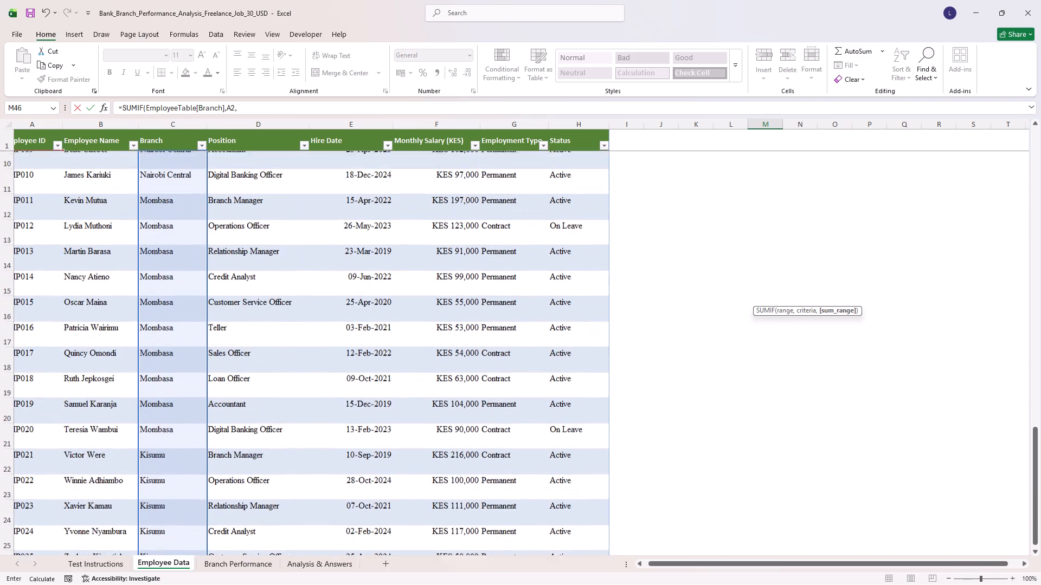
{"action": "scroll", "coordinate": [444, 184], "scroll_direction": "up", "scroll_amount": 1}
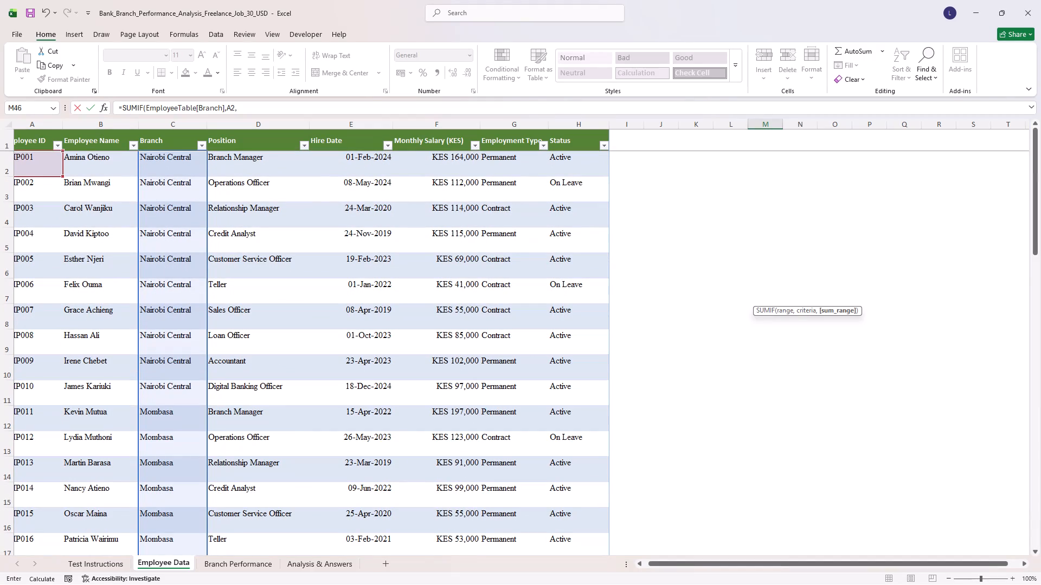
{"action": "left_click", "coordinate": [465, 161]}
{"action": "scroll", "coordinate": [459, 266], "scroll_direction": "down", "scroll_amount": 7}
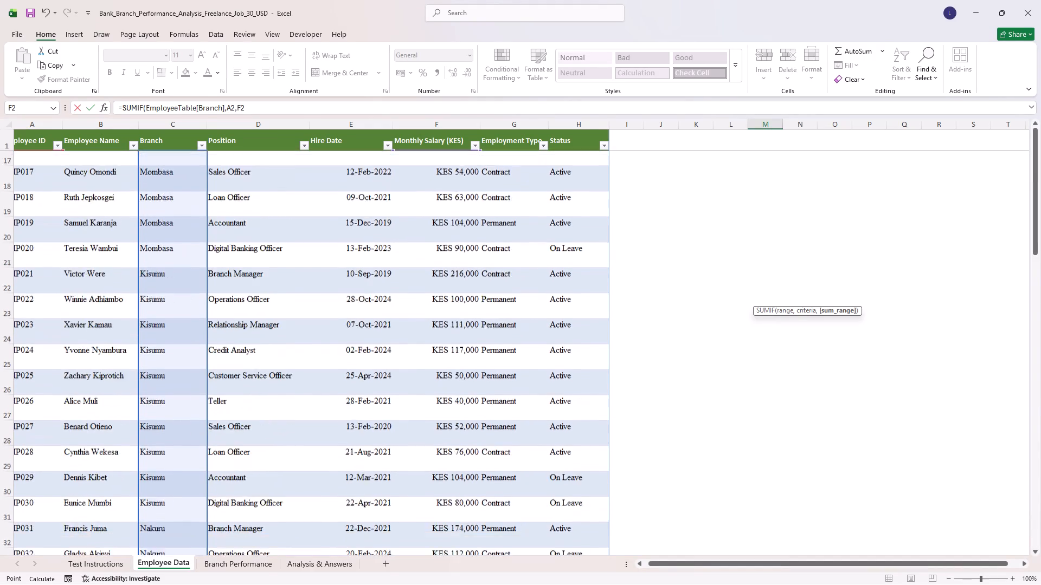
{"action": "scroll", "coordinate": [459, 266], "scroll_direction": "down", "scroll_amount": 3}
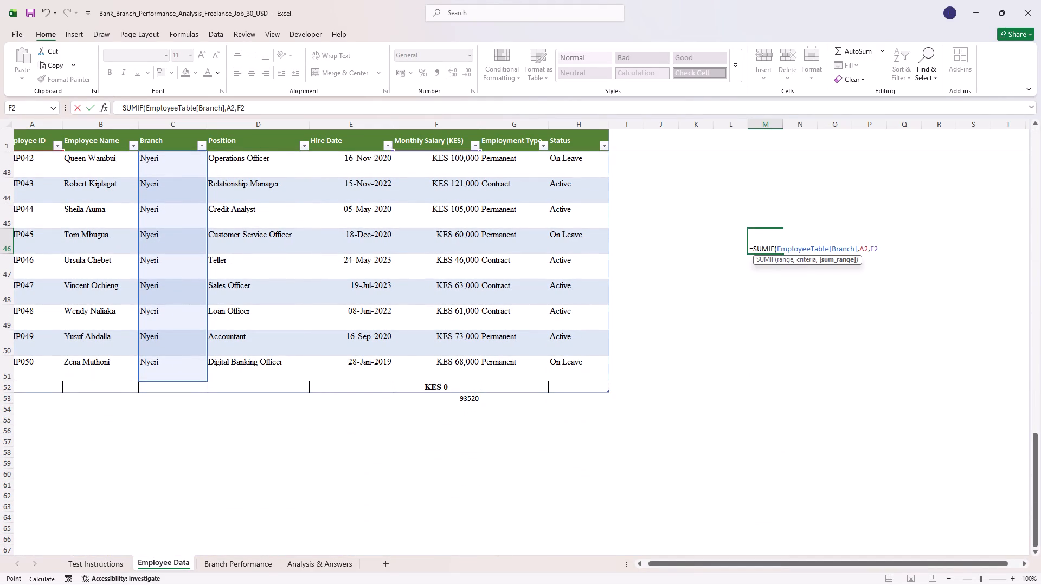
{"action": "left_click", "coordinate": [454, 363], "text": "shift"}
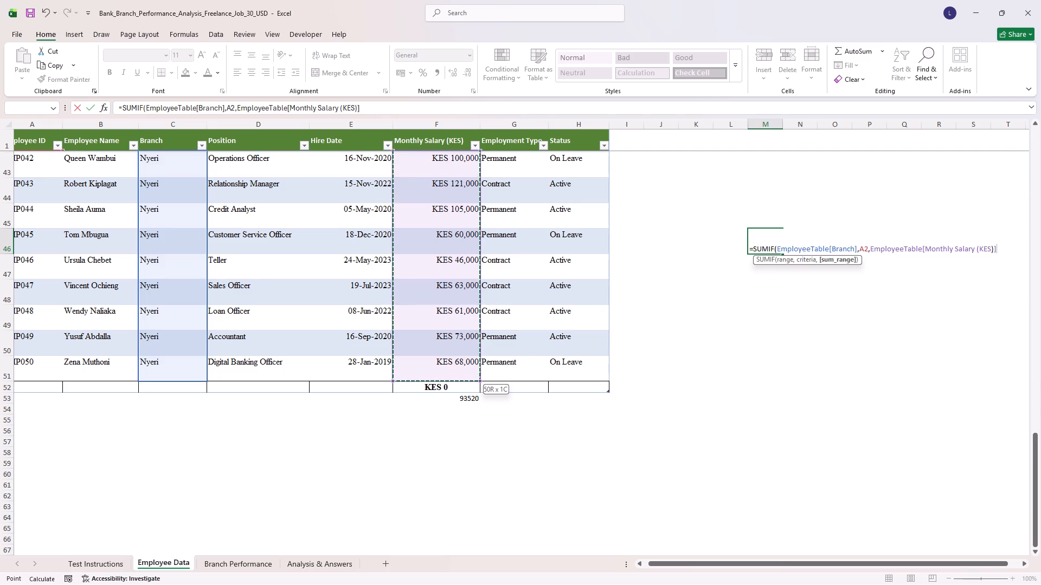
{"action": "key", "text": "shift+parenright"}
{"action": "key", "text": "Return"}
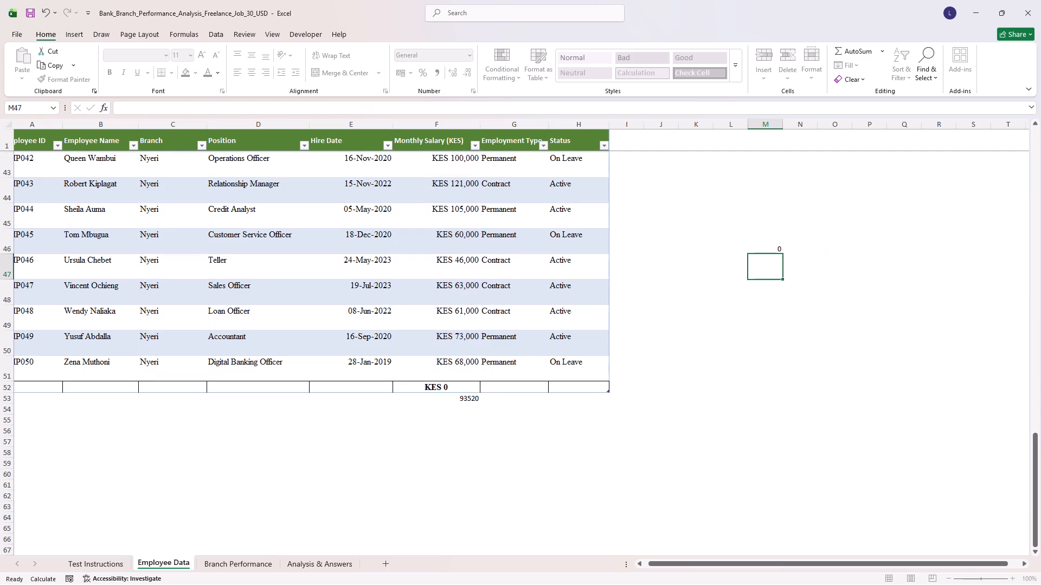
Reopen the SUMIF formula in M46 to check its arguments, leaving it as entered.
{"action": "left_click", "coordinate": [774, 248]}
{"action": "double_click", "coordinate": [780, 245]}
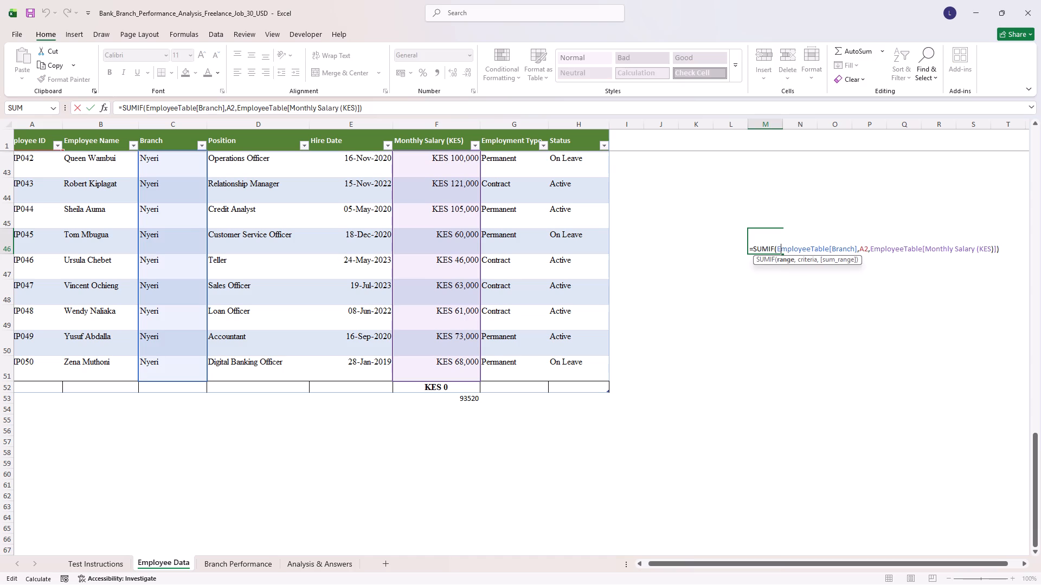
{"action": "key", "text": "Return"}
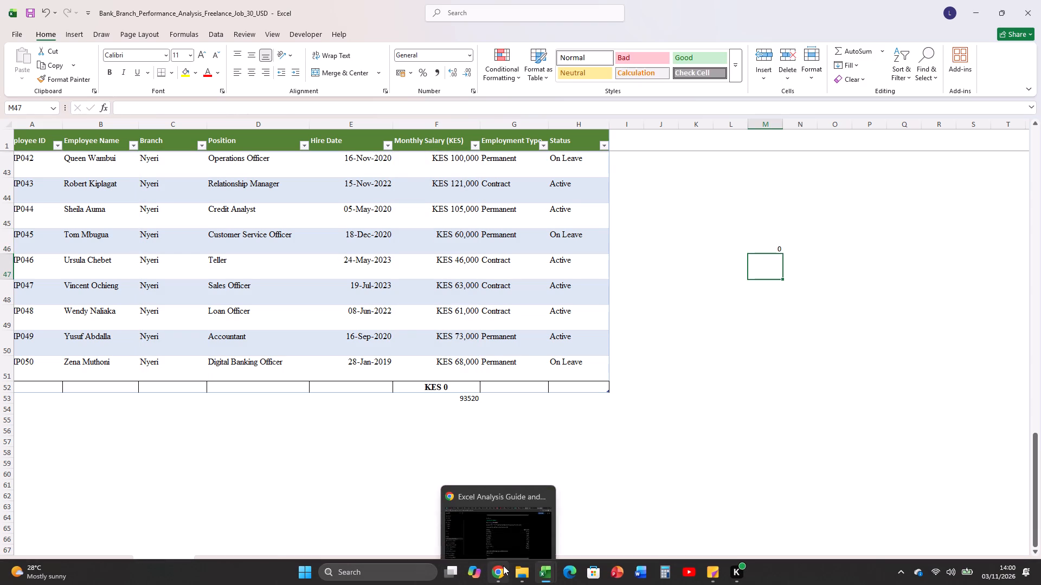
Switch to the ChatGPT guide in Chrome and review the AVERAGEIF step, the B2 SUMIF example and the Task 1 Calculations layout.
{"action": "left_click", "coordinate": [503, 565]}
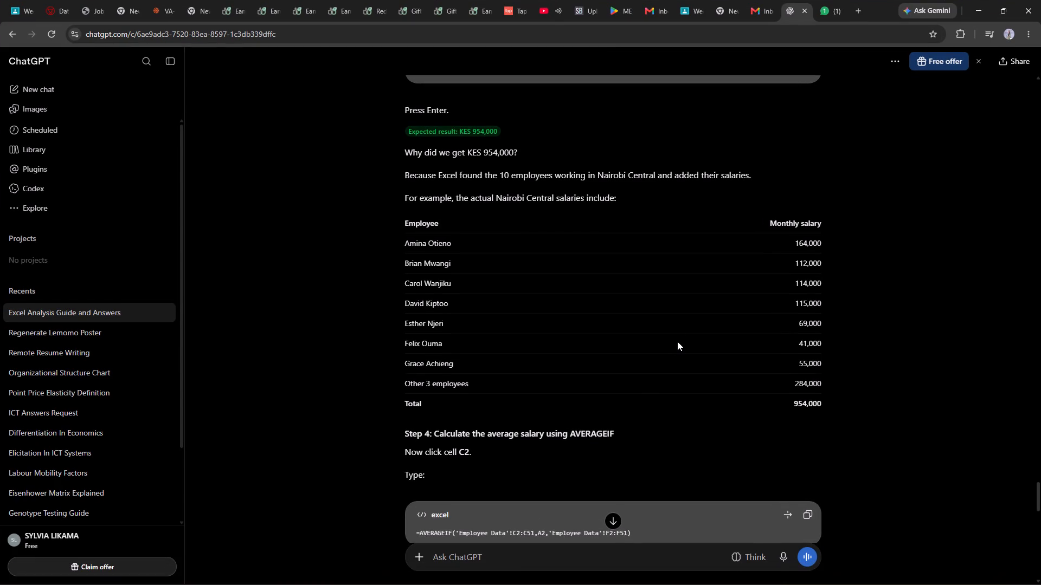
{"action": "scroll", "coordinate": [678, 332], "scroll_direction": "down", "scroll_amount": 4}
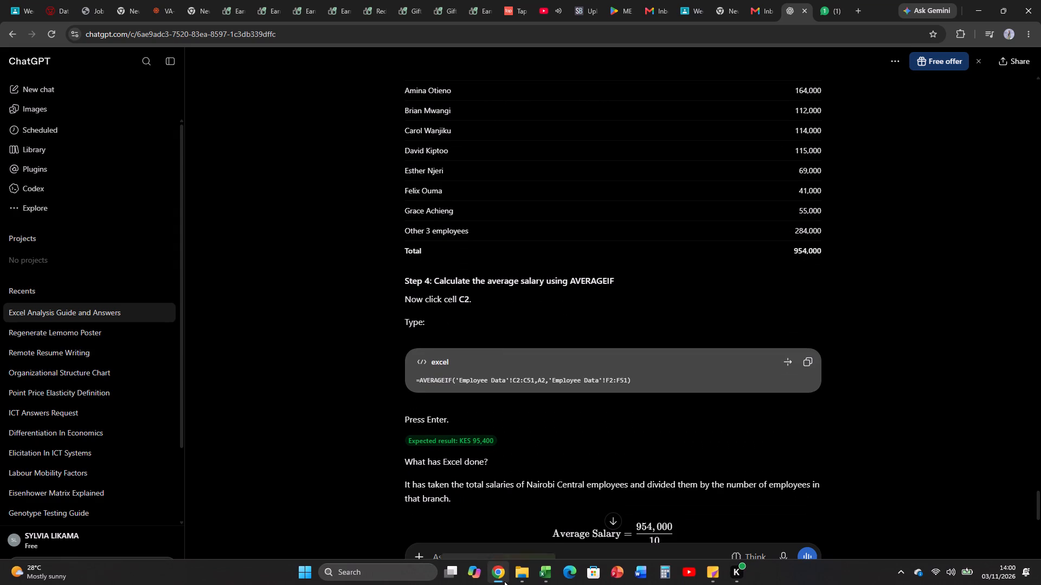
{"action": "left_click", "coordinate": [504, 581]}
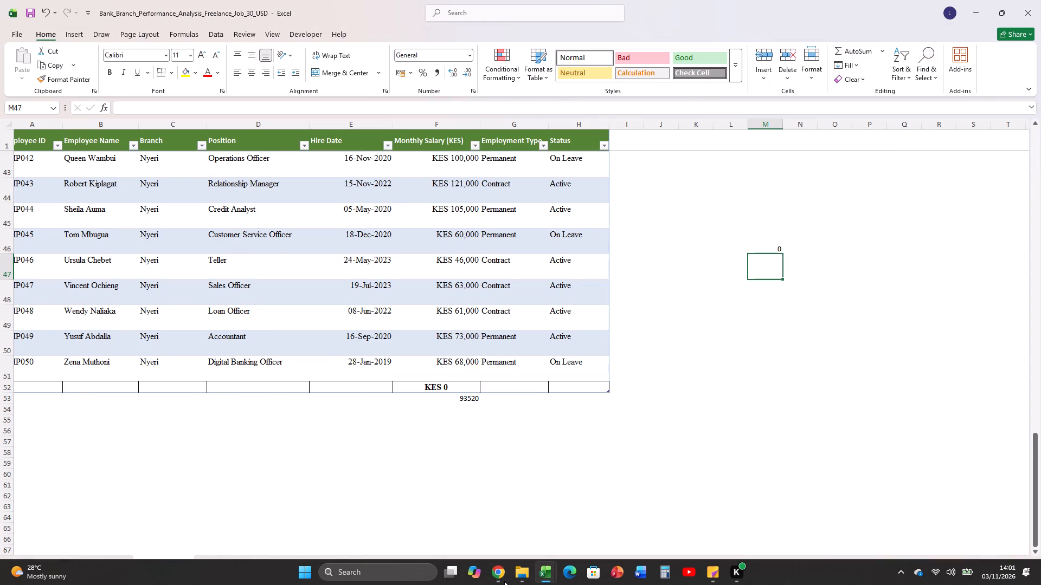
{"action": "left_click", "coordinate": [504, 581]}
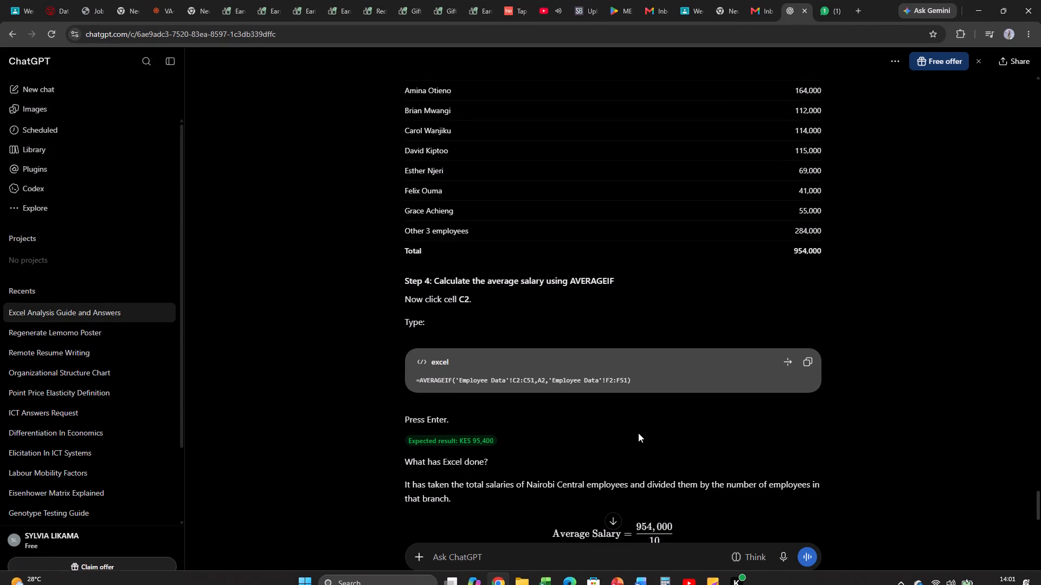
{"action": "scroll", "coordinate": [639, 425], "scroll_direction": "down", "scroll_amount": 2}
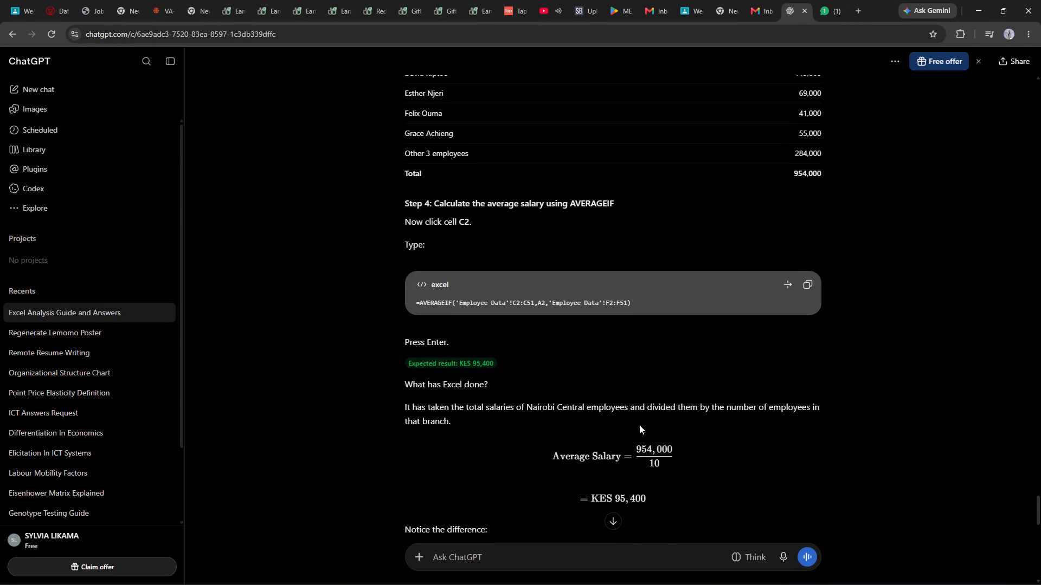
{"action": "scroll", "coordinate": [639, 425], "scroll_direction": "up", "scroll_amount": 4}
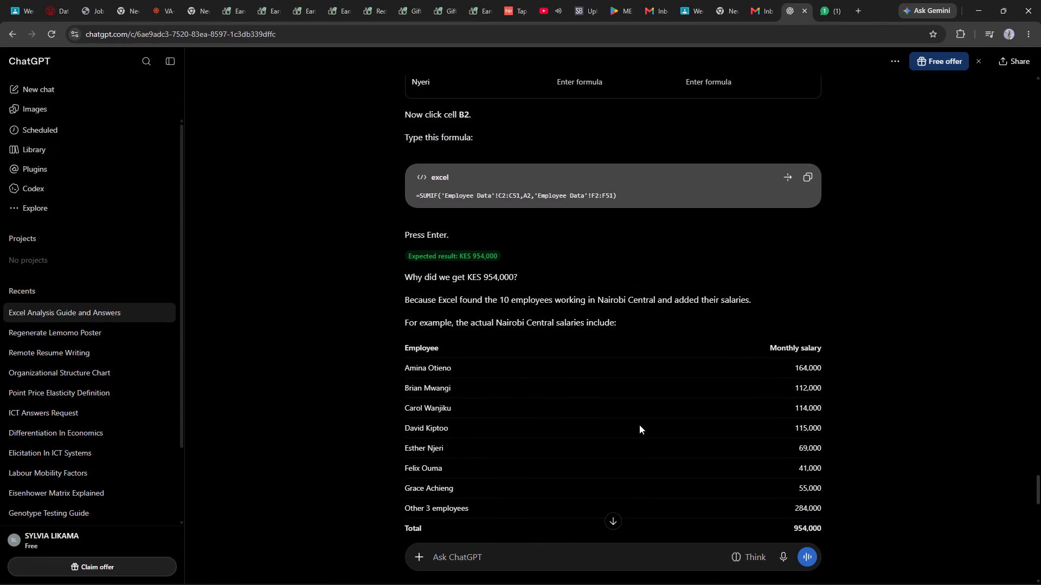
{"action": "scroll", "coordinate": [639, 425], "scroll_direction": "up", "scroll_amount": 6}
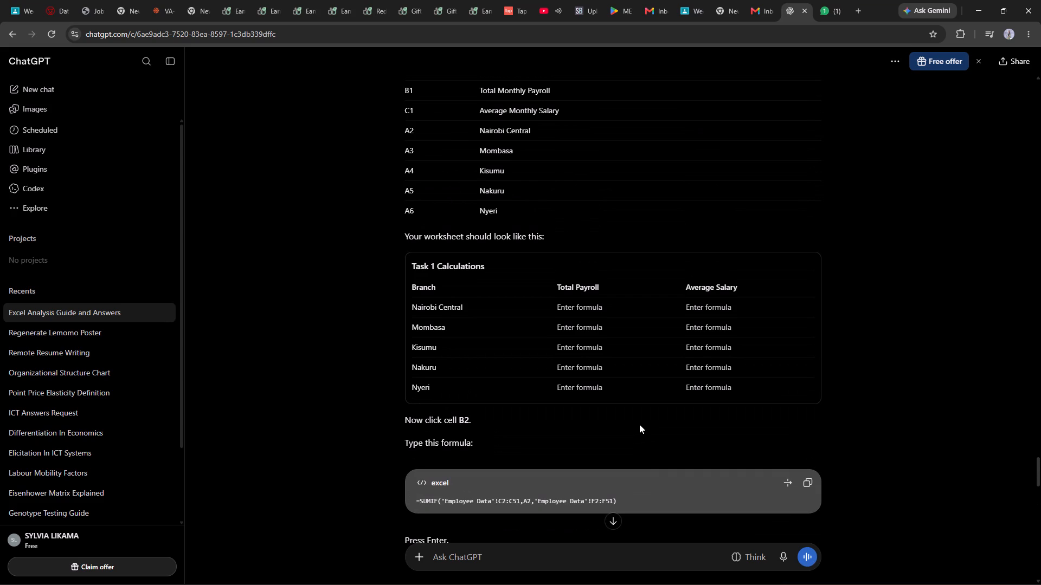
{"action": "scroll", "coordinate": [639, 424], "scroll_direction": "up", "scroll_amount": 5}
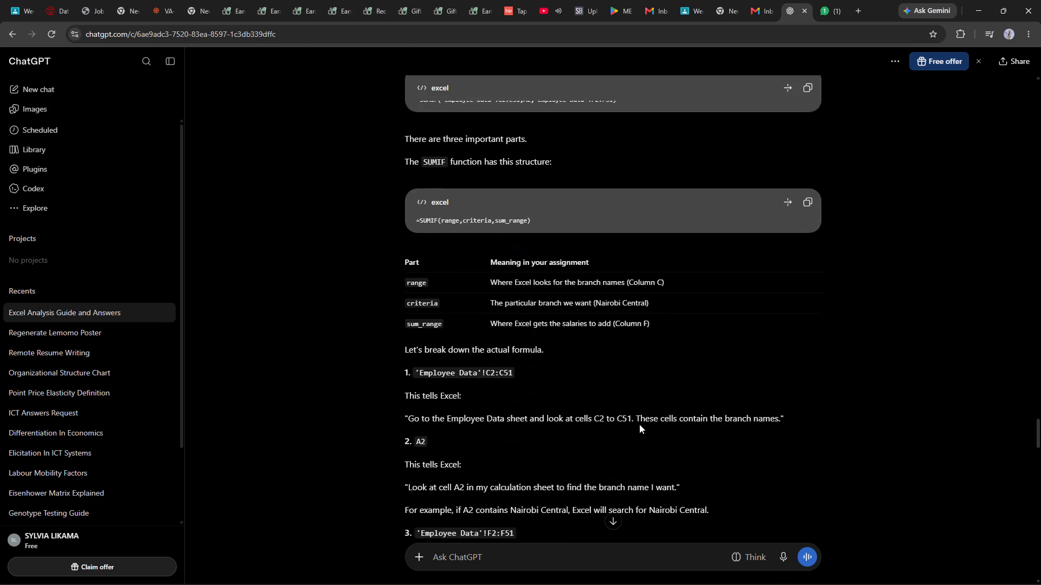
{"action": "scroll", "coordinate": [639, 424], "scroll_direction": "up", "scroll_amount": 8}
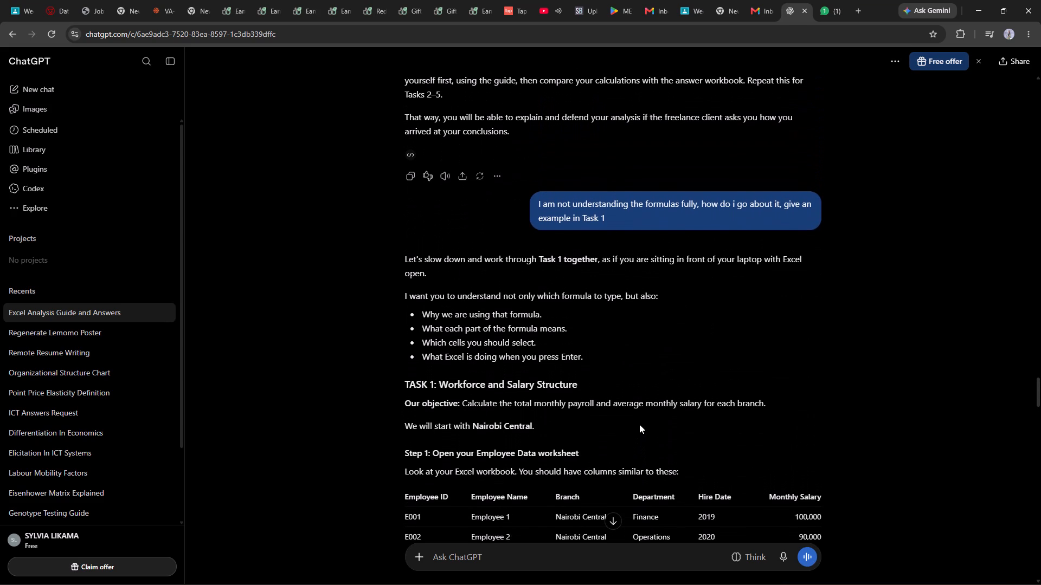
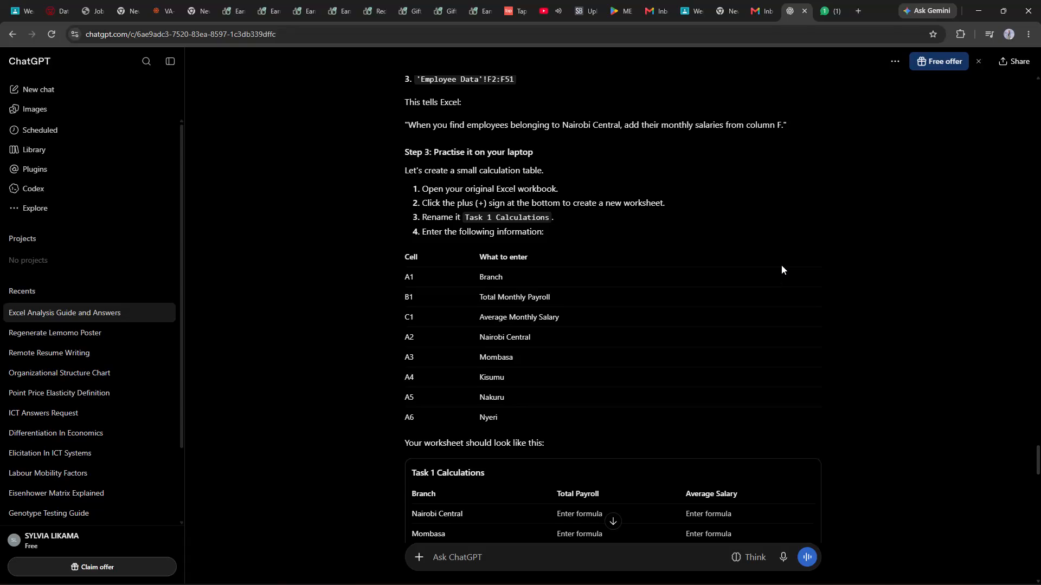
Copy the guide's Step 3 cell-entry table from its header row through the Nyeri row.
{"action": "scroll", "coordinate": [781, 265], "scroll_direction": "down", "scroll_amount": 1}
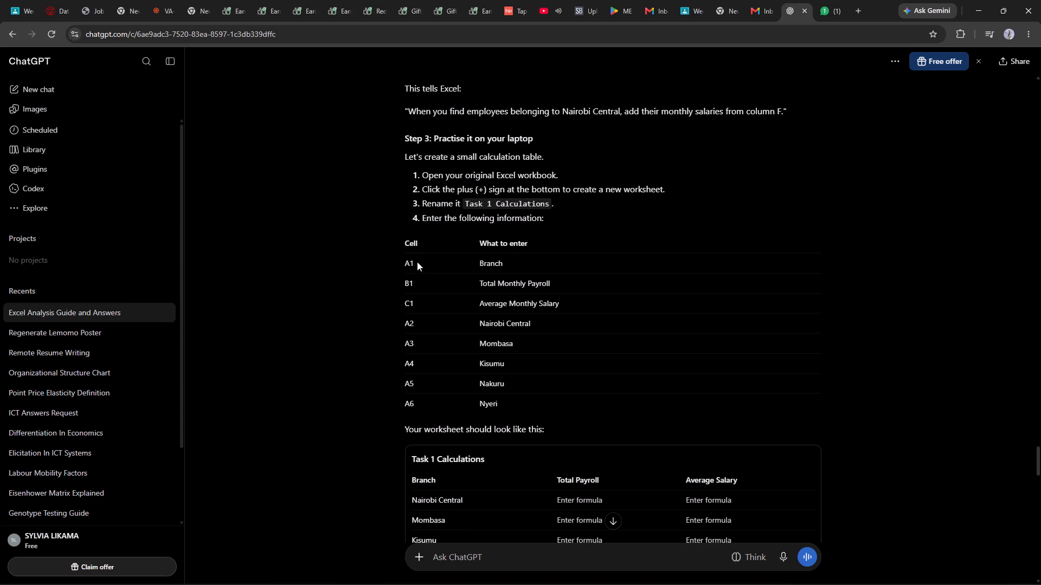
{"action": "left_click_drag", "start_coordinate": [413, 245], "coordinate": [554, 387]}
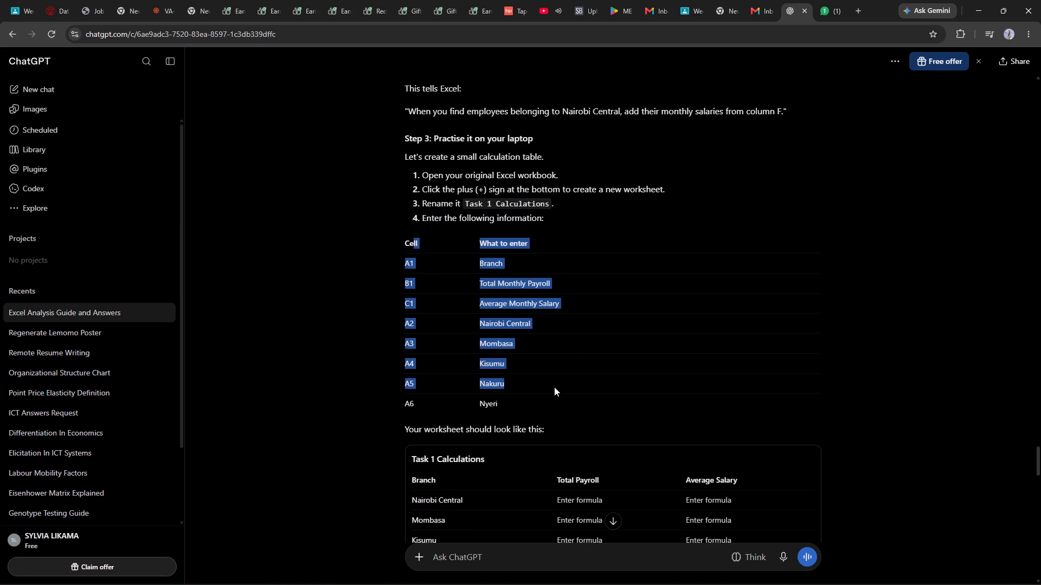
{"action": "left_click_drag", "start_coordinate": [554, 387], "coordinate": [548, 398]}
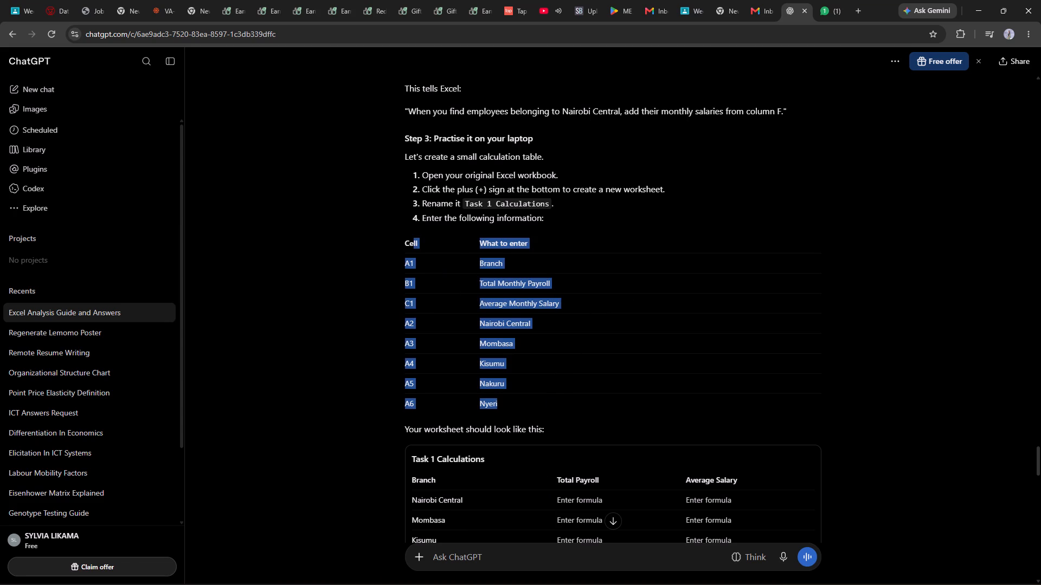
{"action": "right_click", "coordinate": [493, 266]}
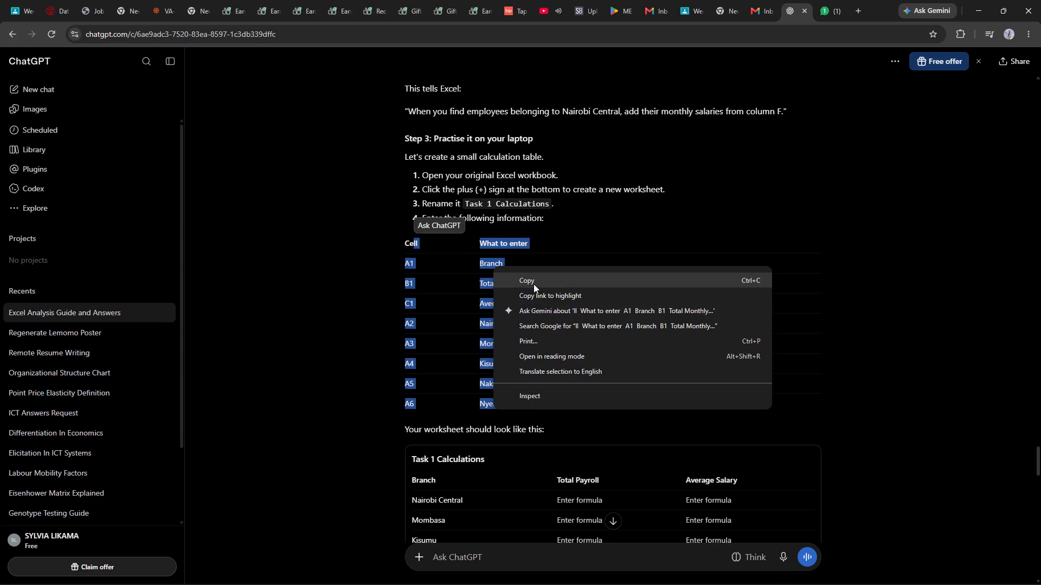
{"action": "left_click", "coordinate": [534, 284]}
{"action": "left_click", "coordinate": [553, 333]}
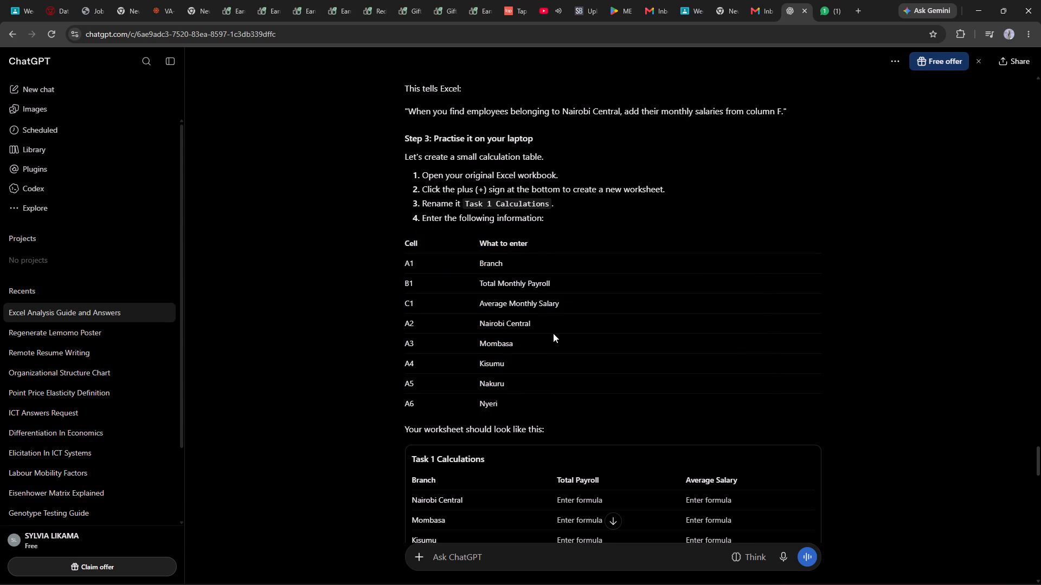
Copy the guide's cell-entry table from the Branch entry through the Nyeri entry, leaving out the header row.
{"action": "left_click", "coordinate": [406, 263]}
{"action": "left_click_drag", "start_coordinate": [481, 265], "coordinate": [528, 393]}
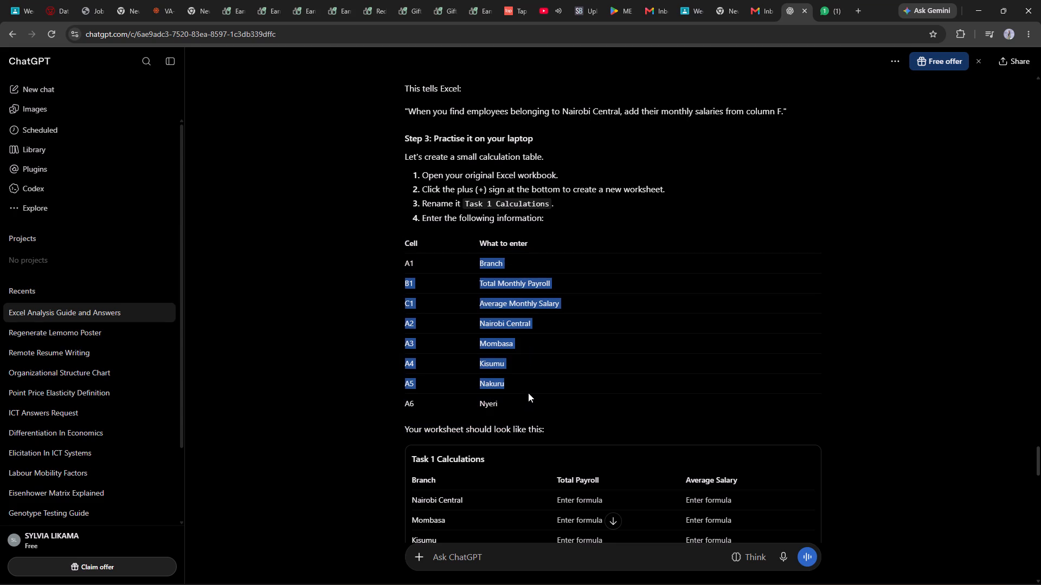
{"action": "left_click", "coordinate": [505, 396]}
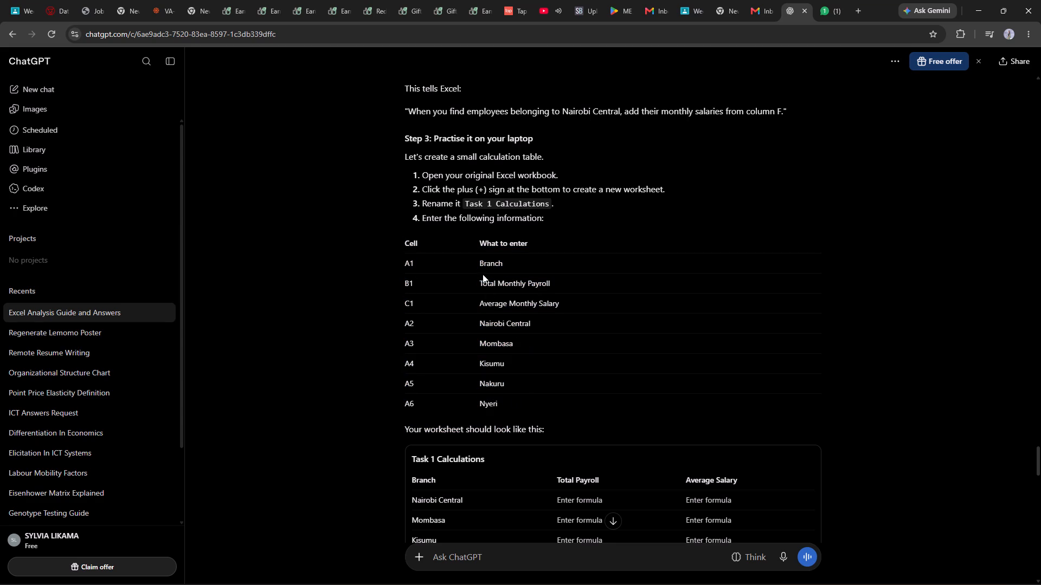
{"action": "left_click_drag", "start_coordinate": [481, 259], "coordinate": [525, 394]}
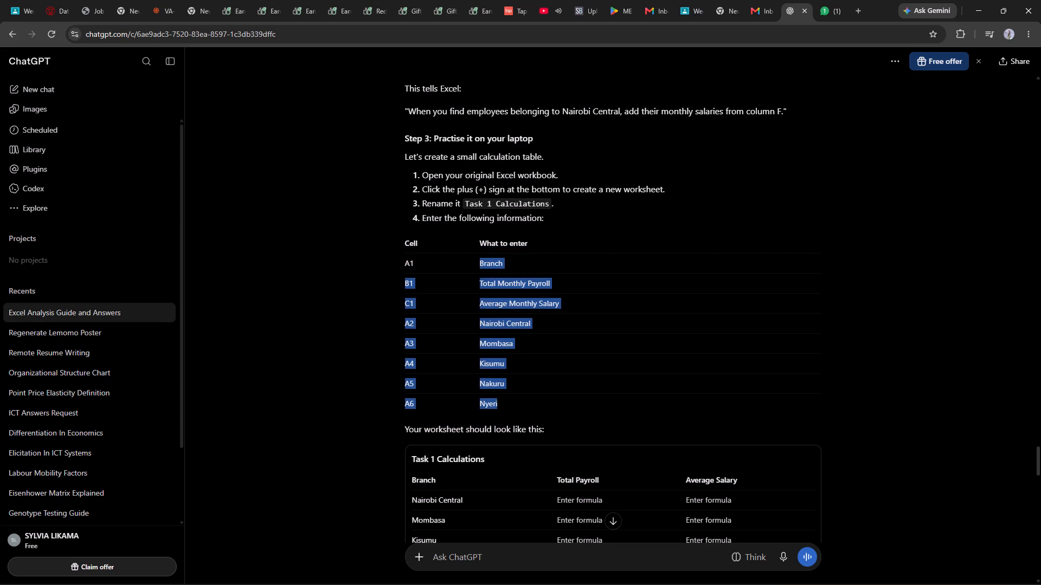
{"action": "right_click", "coordinate": [510, 325]}
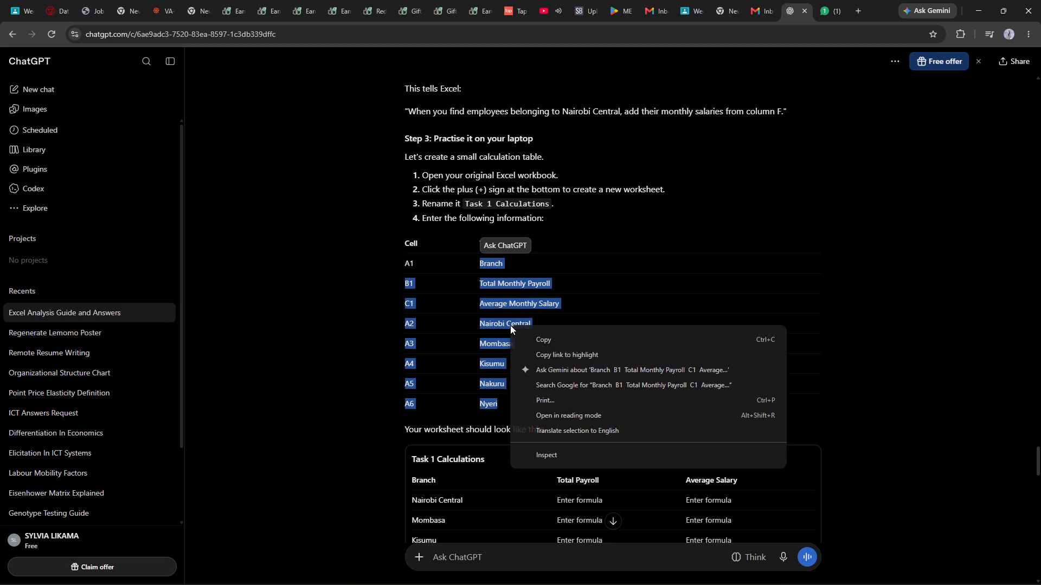
{"action": "left_click", "coordinate": [548, 344]}
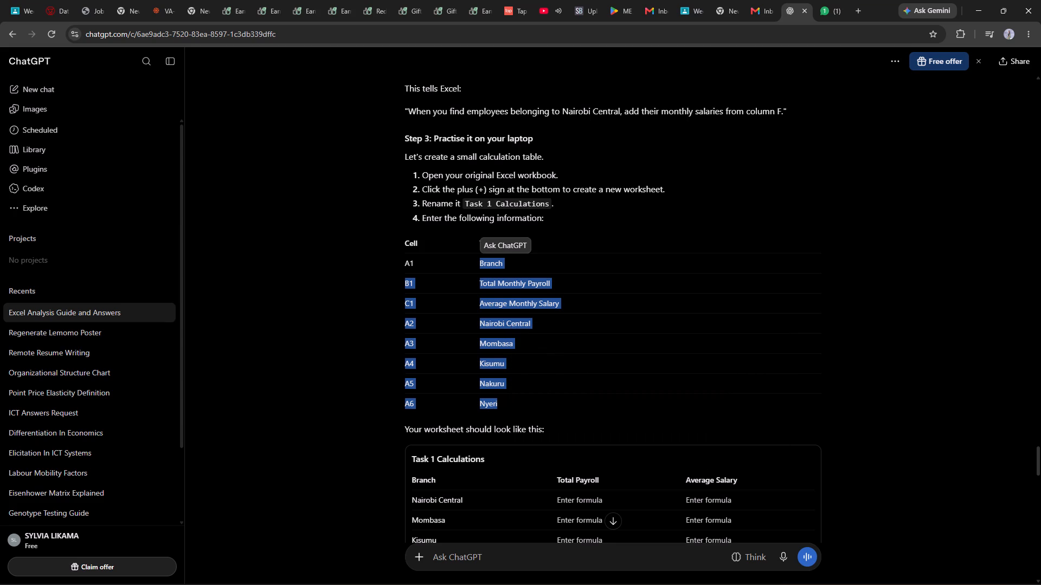
{"action": "left_click", "coordinate": [509, 301]}
Switch to the Excel workbook and rename Sheet1 as Calculations.
{"action": "left_click", "coordinate": [502, 575]}
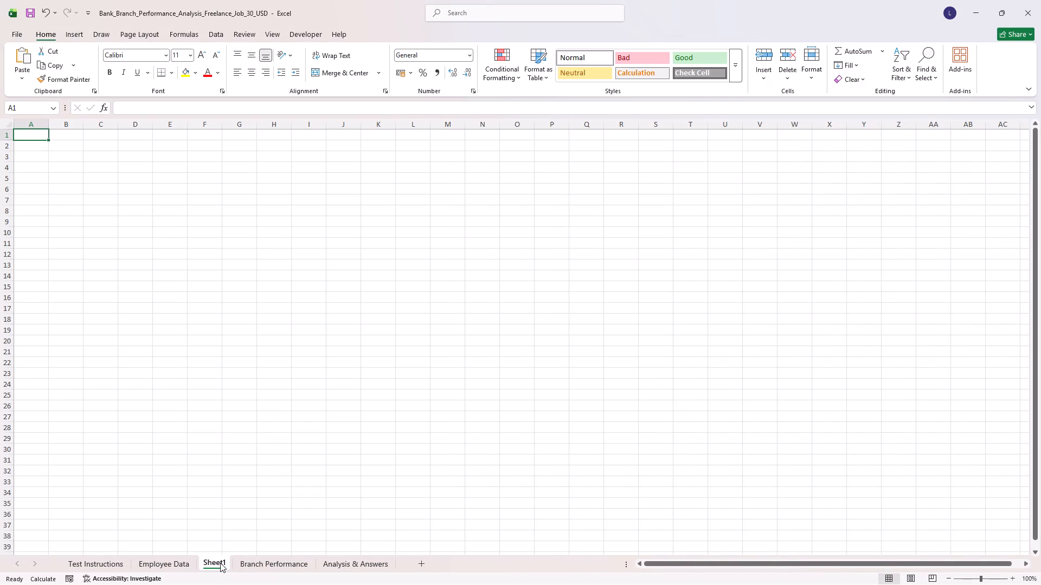
{"action": "right_click", "coordinate": [220, 563]}
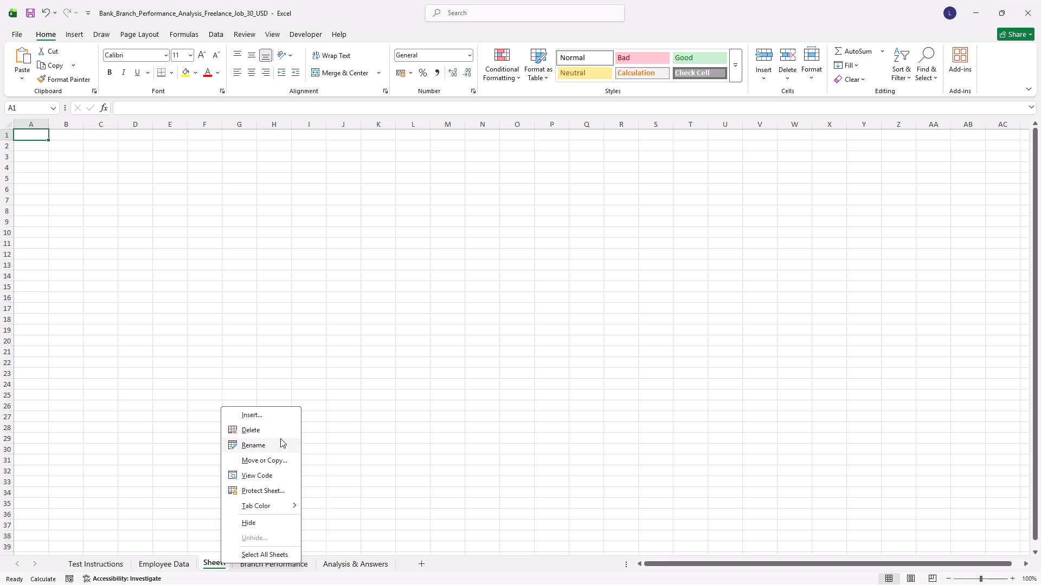
{"action": "left_click", "coordinate": [279, 441]}
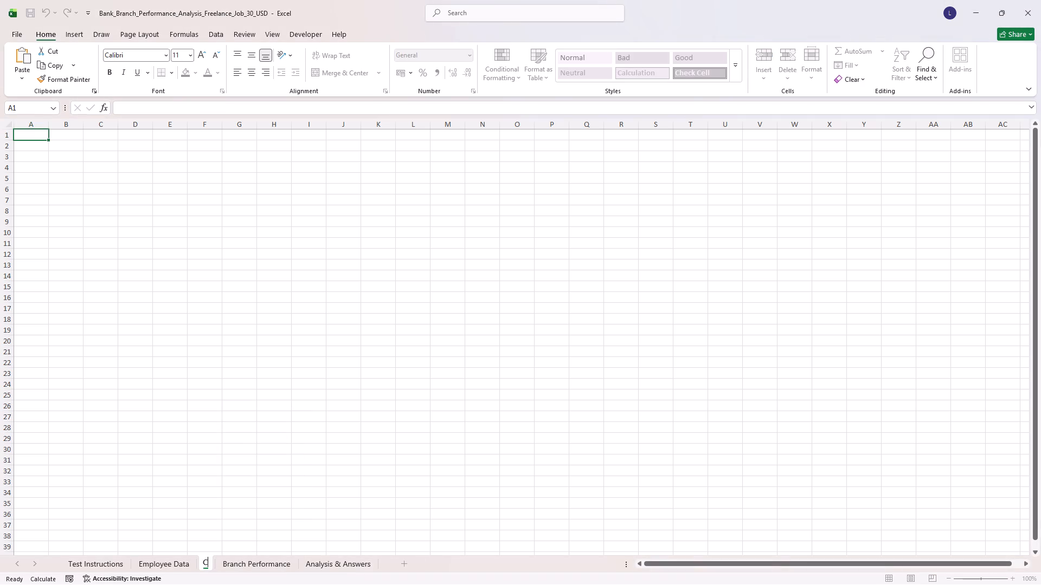
{"action": "type", "text": "alculatu"}
{"action": "key", "text": "BackSpace"}
{"action": "key", "text": "u"}
{"action": "key", "text": "BackSpace"}
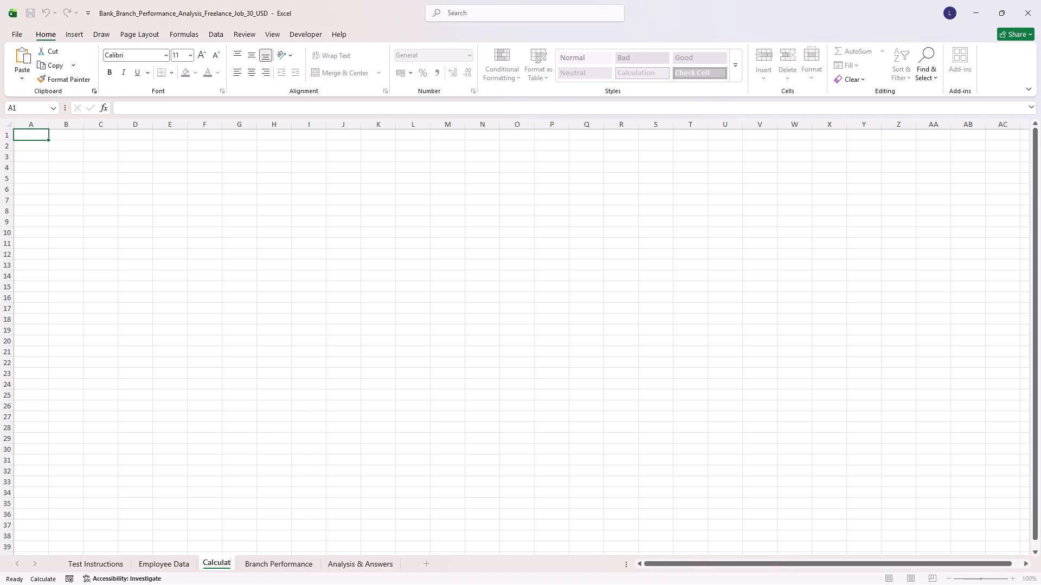
{"action": "type", "text": "ions"}
{"action": "left_click", "coordinate": [266, 343]}
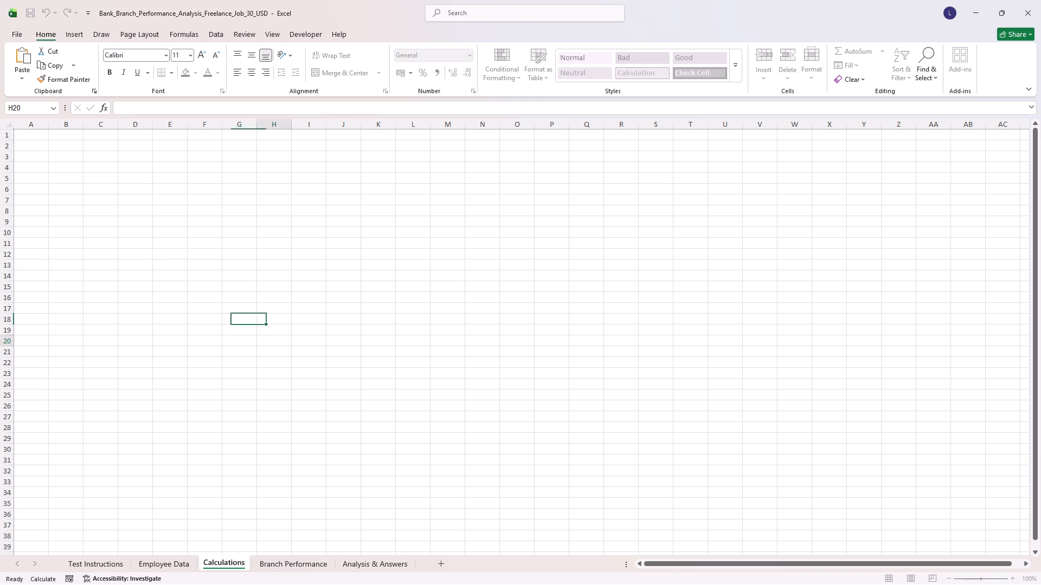
Paste the copied Branch to Nyeri entries into the Calculations sheet starting at cell A1.
{"action": "left_click", "coordinate": [135, 288]}
{"action": "scroll", "coordinate": [135, 288], "scroll_direction": "up", "scroll_amount": 3}
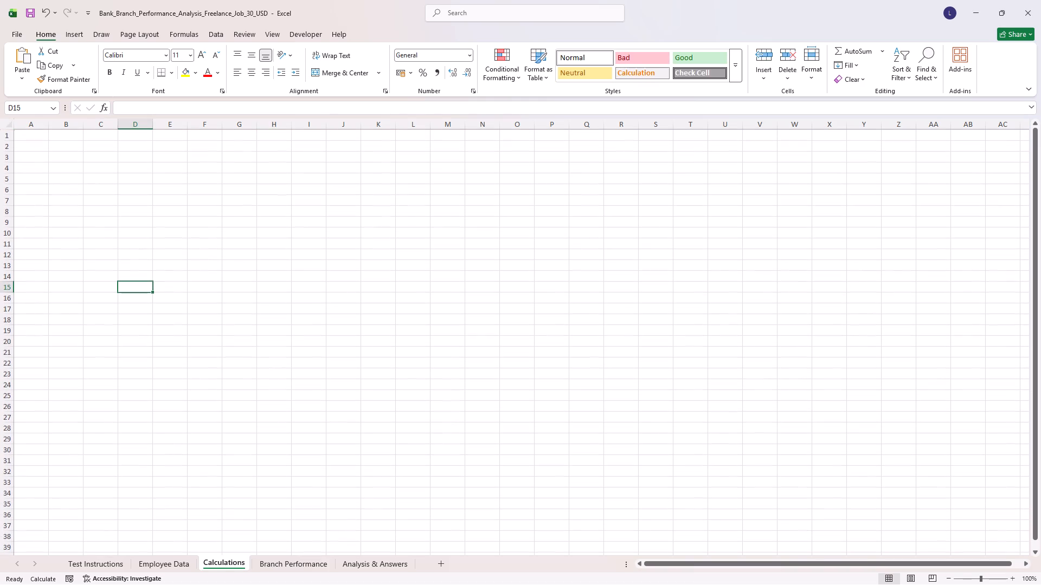
{"action": "left_click", "coordinate": [42, 144]}
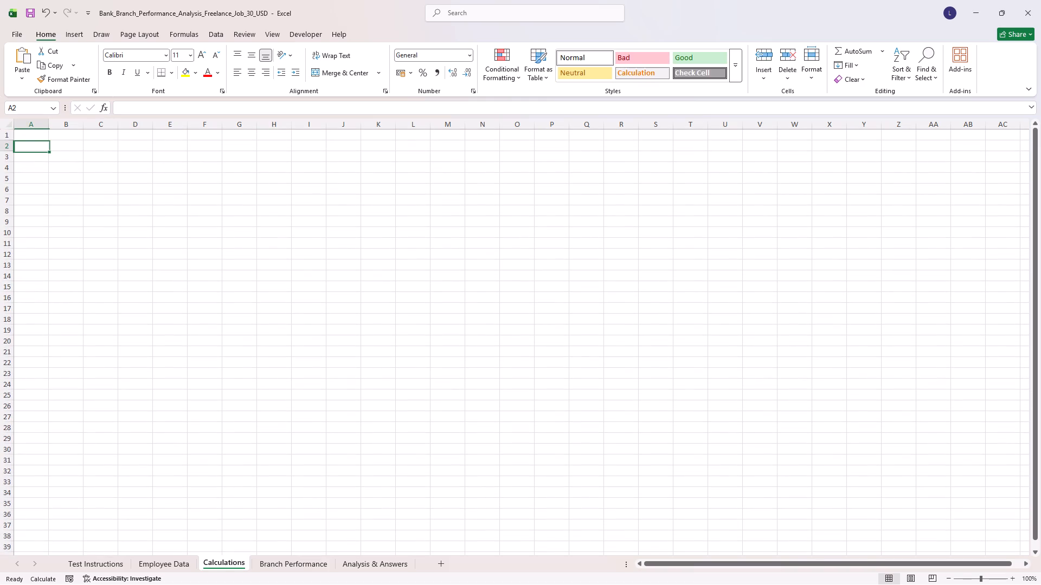
{"action": "left_click", "coordinate": [41, 133]}
{"action": "key", "text": "ctrl+v"}
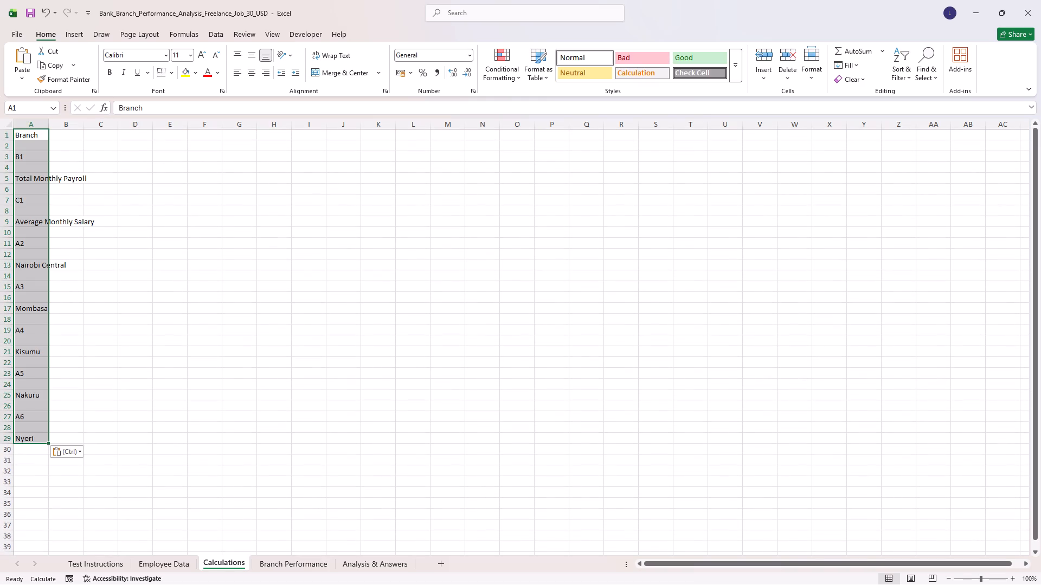
{"action": "left_click", "coordinate": [53, 181]}
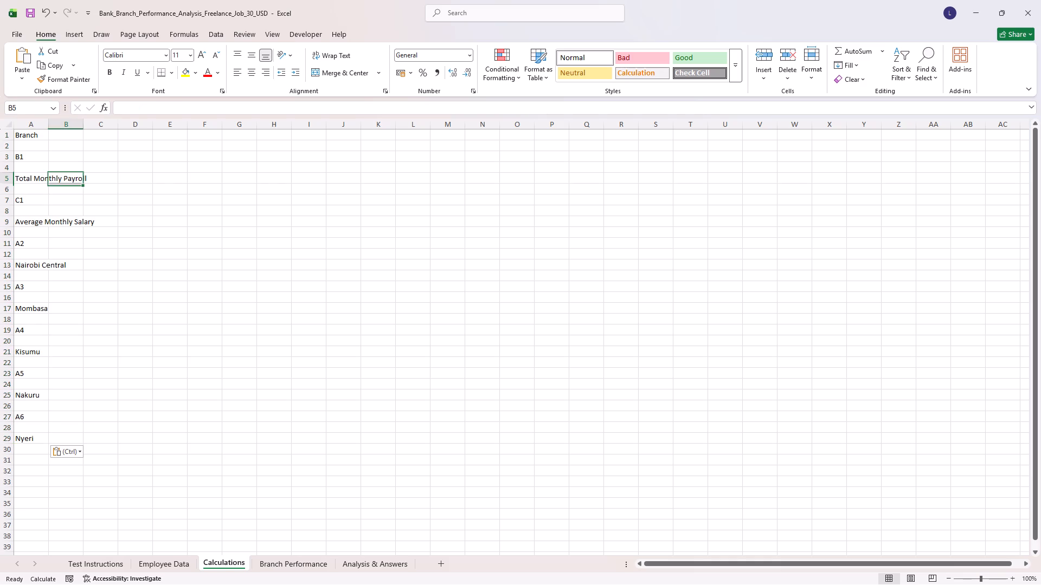
{"action": "scroll", "coordinate": [33, 145], "scroll_direction": "up", "scroll_amount": 2}
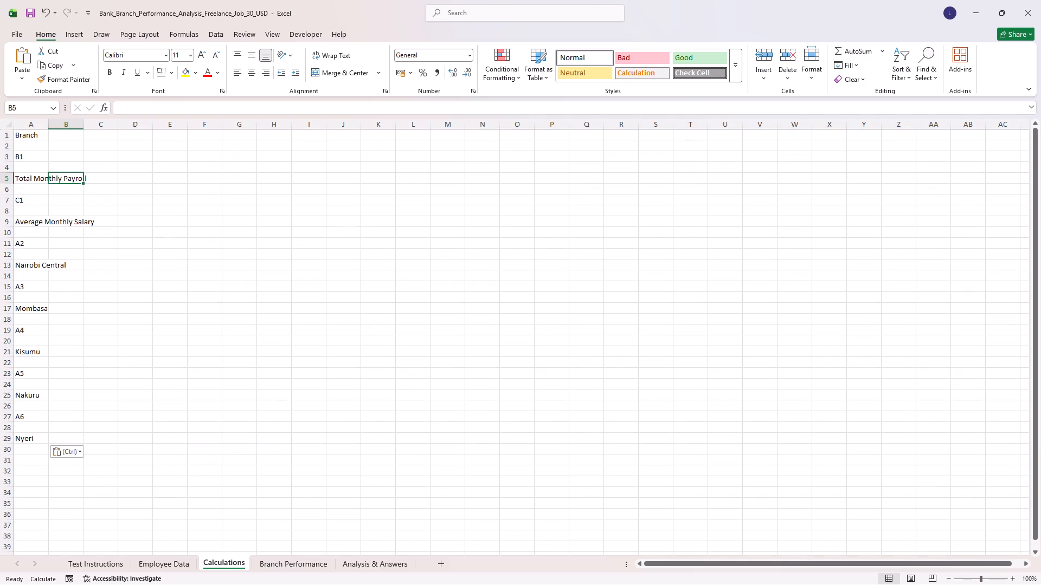
Clear the B1 label in cell A3 and delete entire rows 2 to 4 between Branch and Total Monthly Payroll.
{"action": "left_click", "coordinate": [29, 155]}
{"action": "key", "text": "BackSpace"}
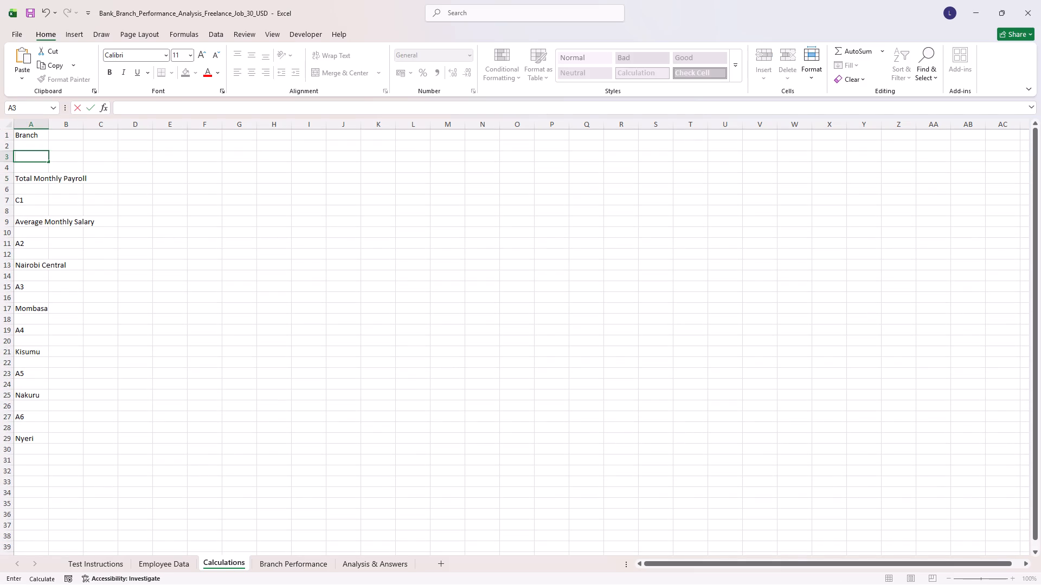
{"action": "left_click", "coordinate": [34, 164]}
{"action": "left_click_drag", "start_coordinate": [34, 164], "coordinate": [31, 146]}
{"action": "right_click", "coordinate": [31, 146]}
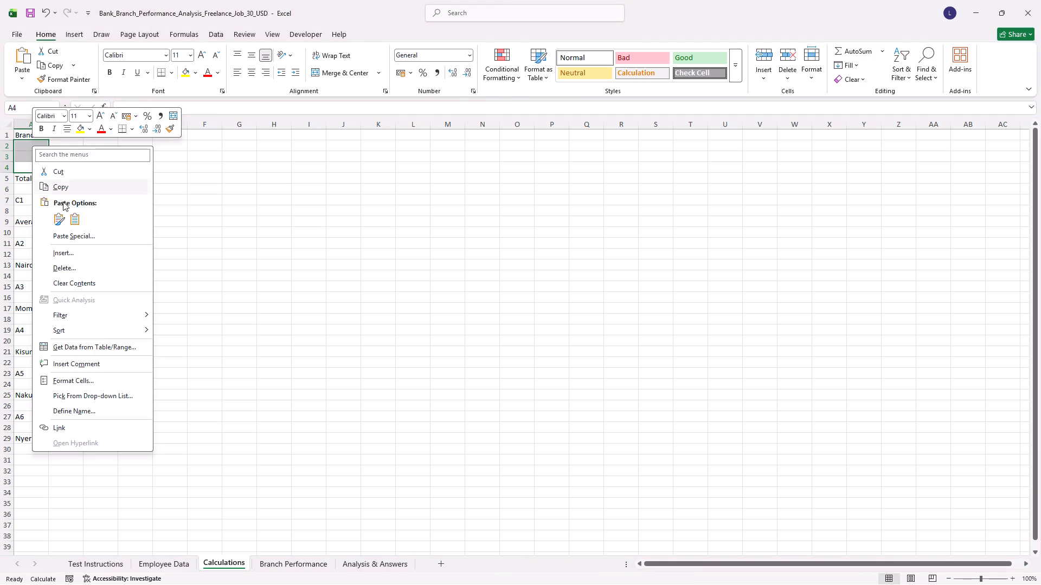
{"action": "left_click", "coordinate": [74, 268]}
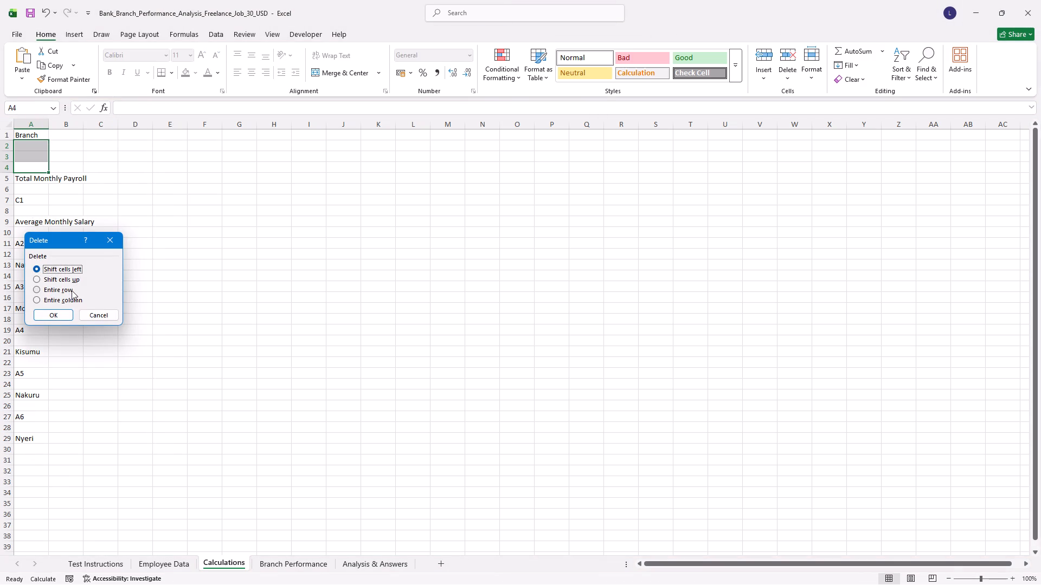
{"action": "left_click", "coordinate": [72, 290]}
{"action": "left_click", "coordinate": [59, 318]}
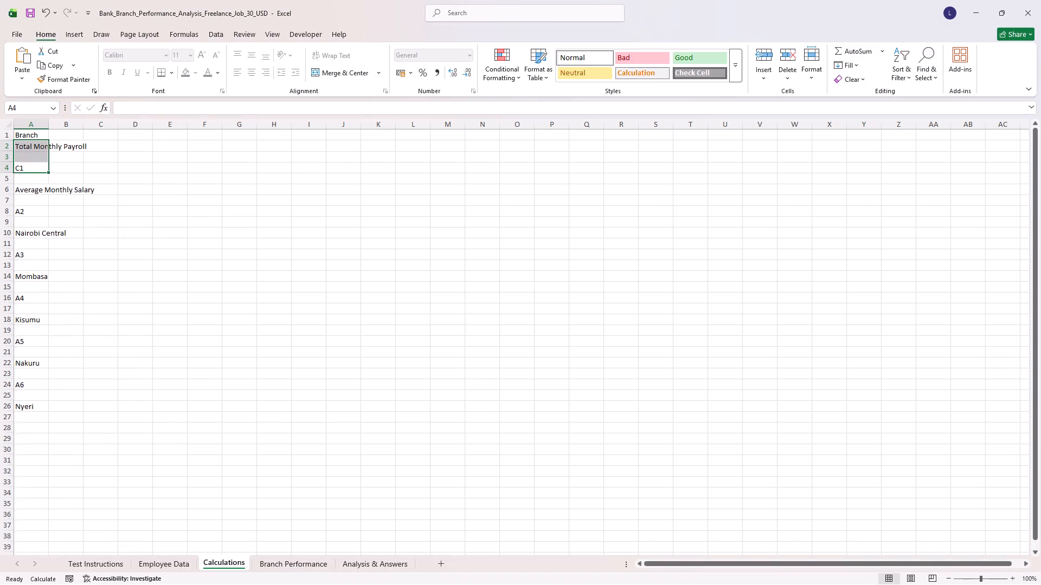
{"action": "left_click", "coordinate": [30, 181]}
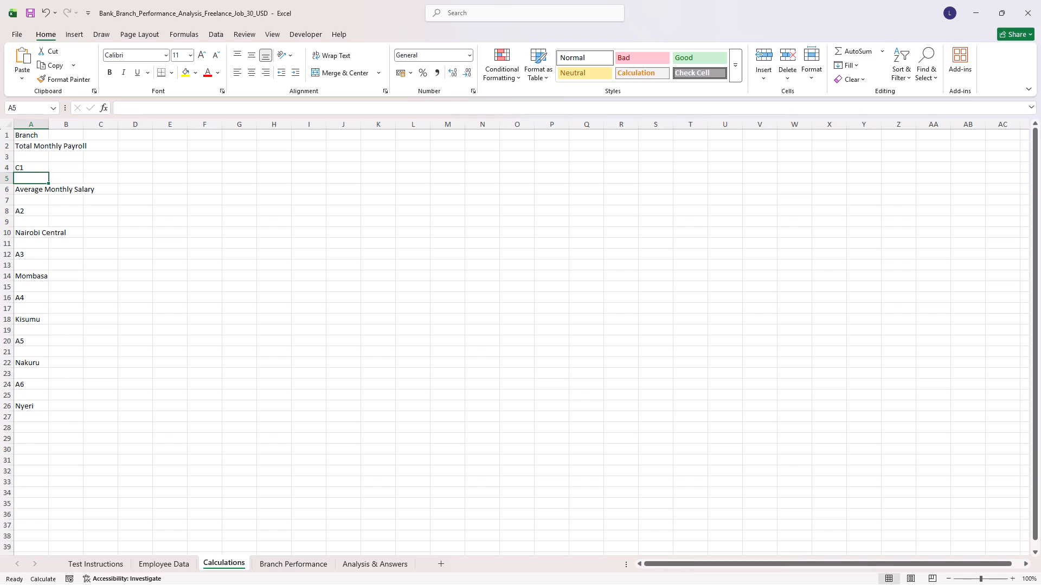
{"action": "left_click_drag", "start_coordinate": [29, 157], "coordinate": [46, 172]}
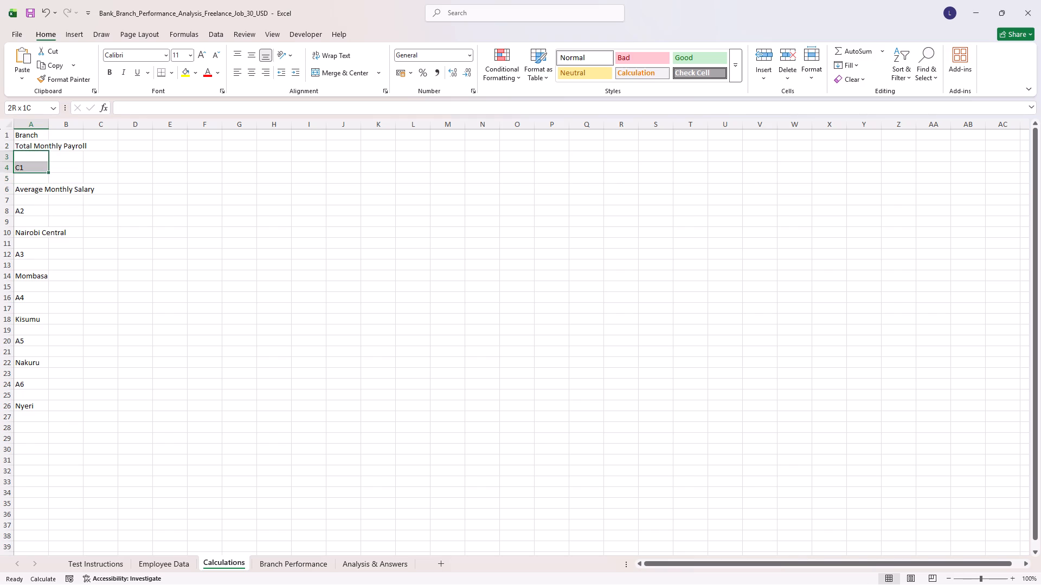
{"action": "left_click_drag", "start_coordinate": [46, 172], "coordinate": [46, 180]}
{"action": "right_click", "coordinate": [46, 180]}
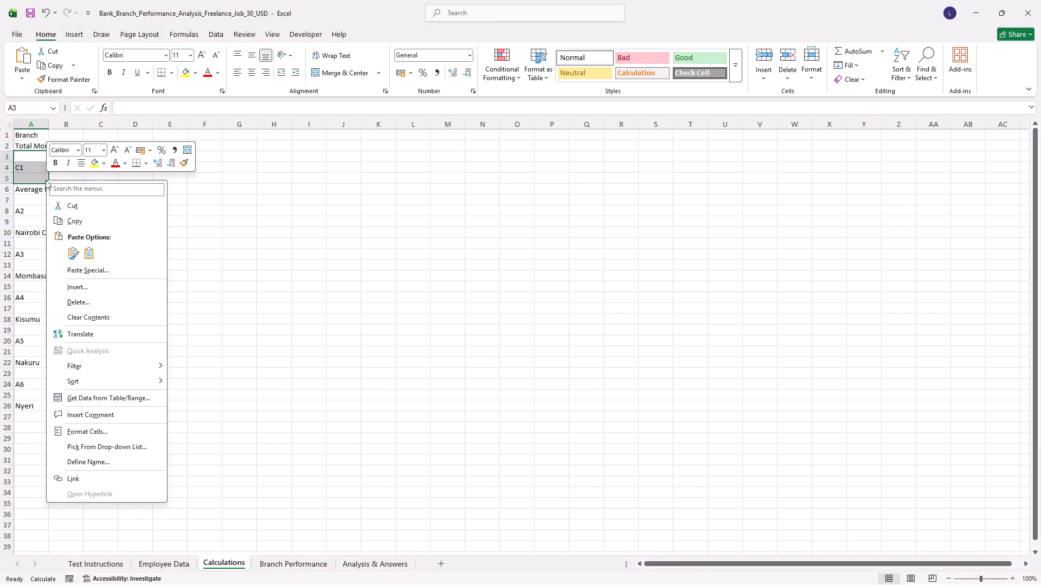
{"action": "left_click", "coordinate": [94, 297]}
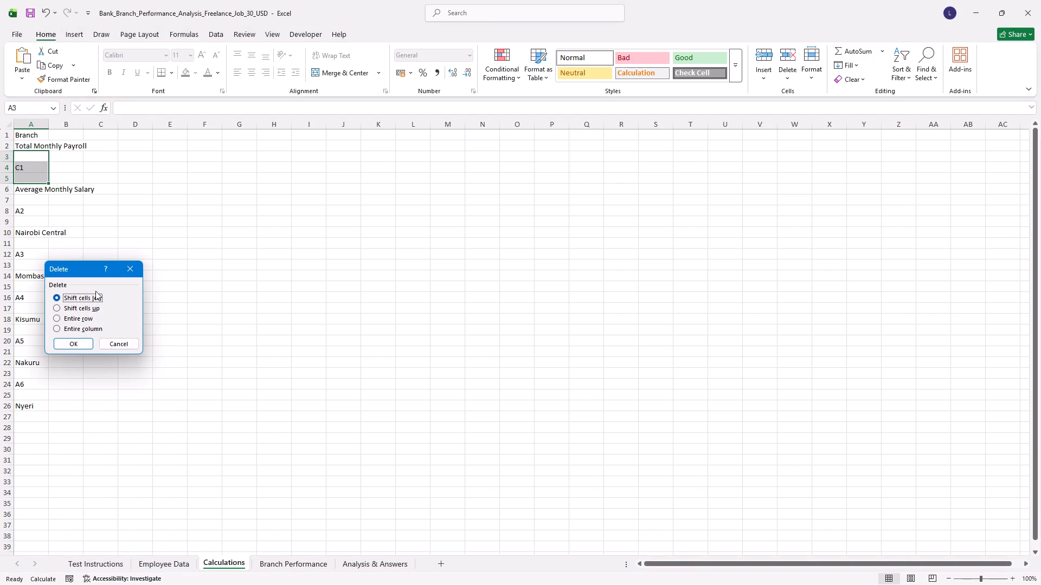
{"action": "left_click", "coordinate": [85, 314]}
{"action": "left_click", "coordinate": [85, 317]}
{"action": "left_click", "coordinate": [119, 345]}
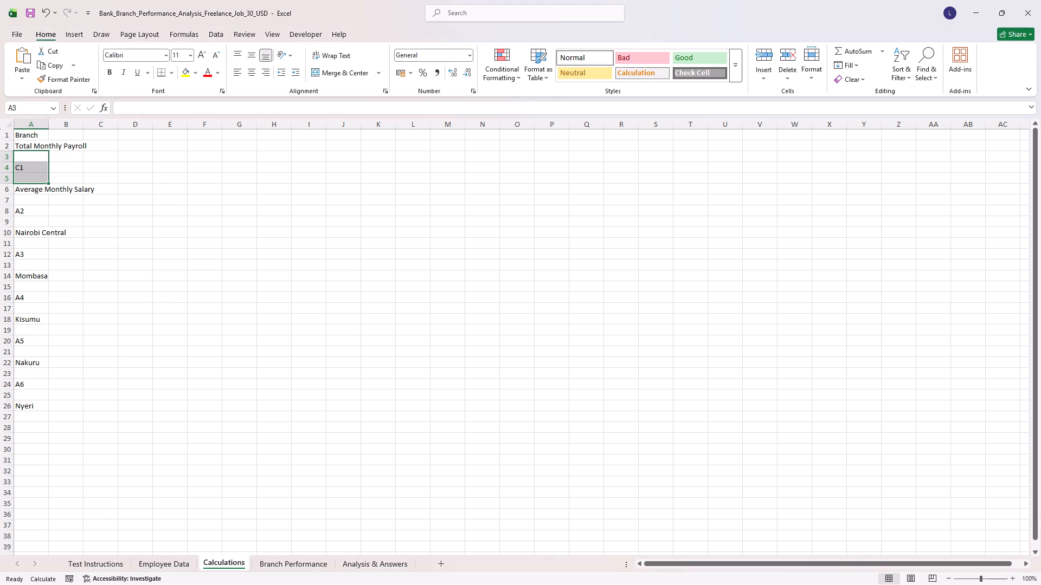
Clear the C1 label from cell A4, between Total Monthly Payroll and Average Monthly Salary.
{"action": "left_click", "coordinate": [44, 179]}
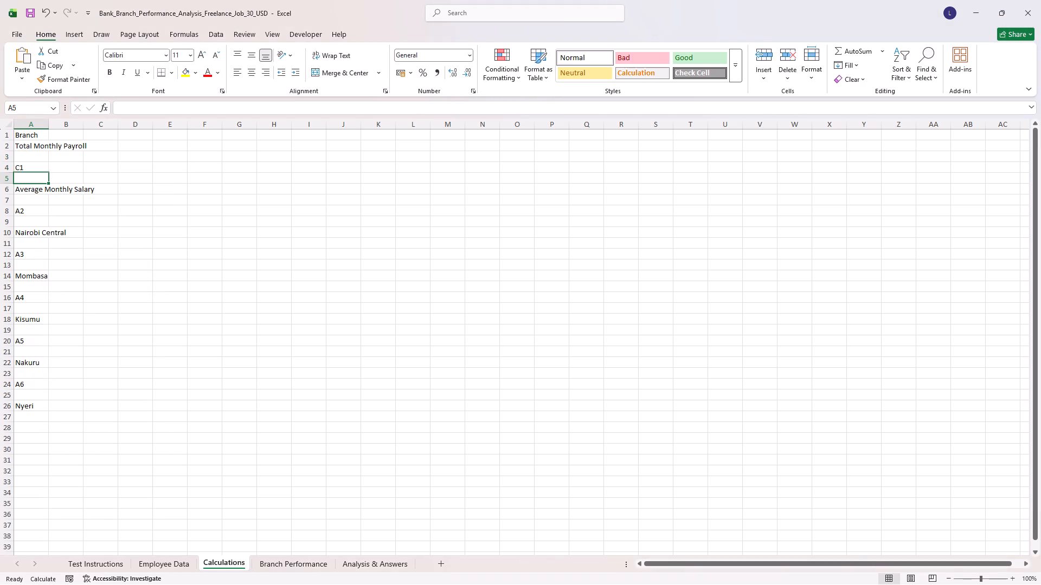
{"action": "left_click", "coordinate": [38, 166]}
{"action": "key", "text": "BackSpace"}
{"action": "left_click", "coordinate": [34, 191]}
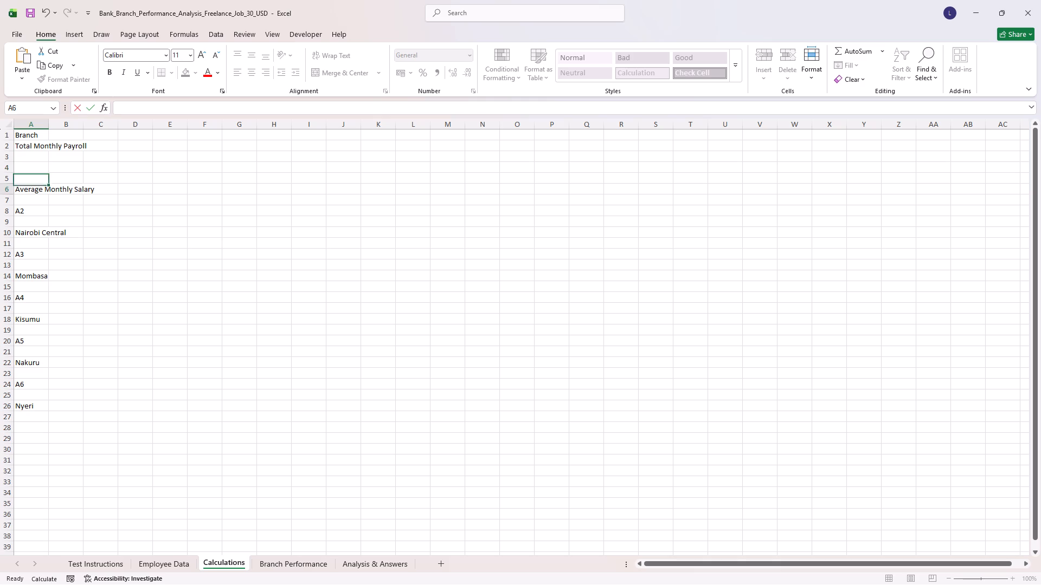
Move Average Monthly Salary from A6 to A3 and Nairobi Central from A10 to A4.
{"action": "key", "text": "ctrl+x"}
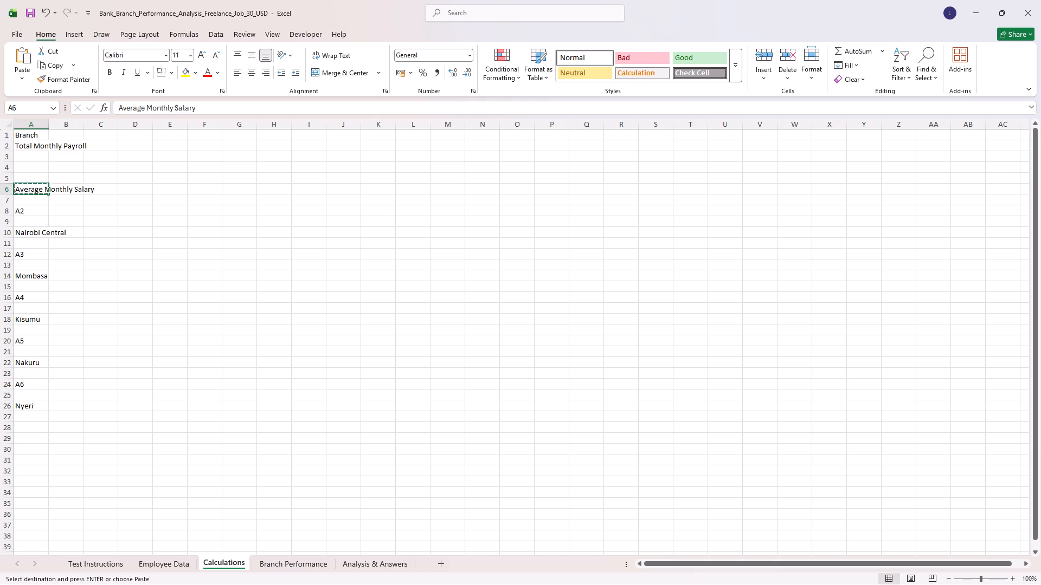
{"action": "left_click", "coordinate": [35, 159]}
{"action": "key", "text": "ctrl+v"}
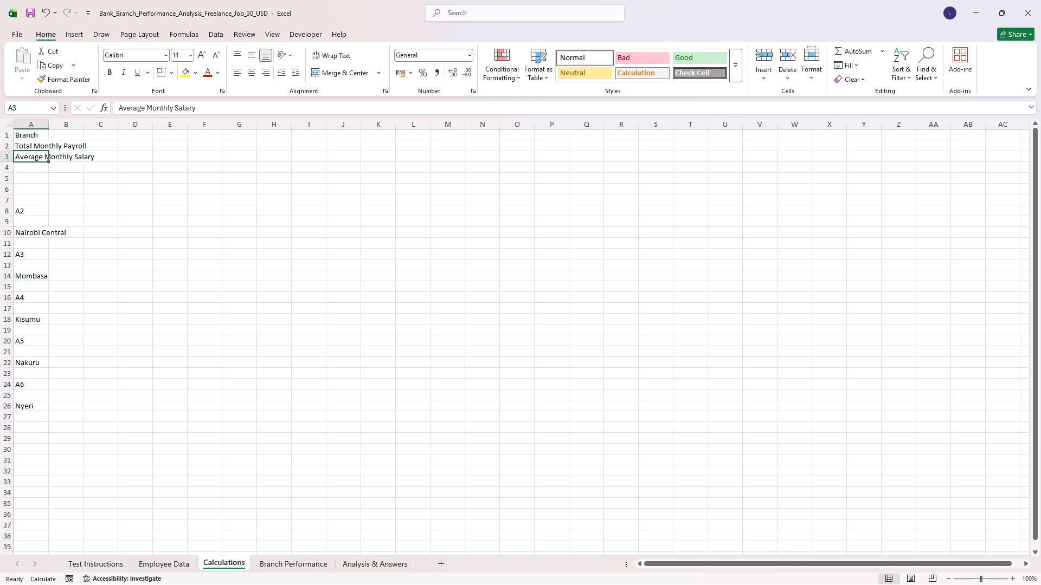
{"action": "left_click", "coordinate": [32, 235]}
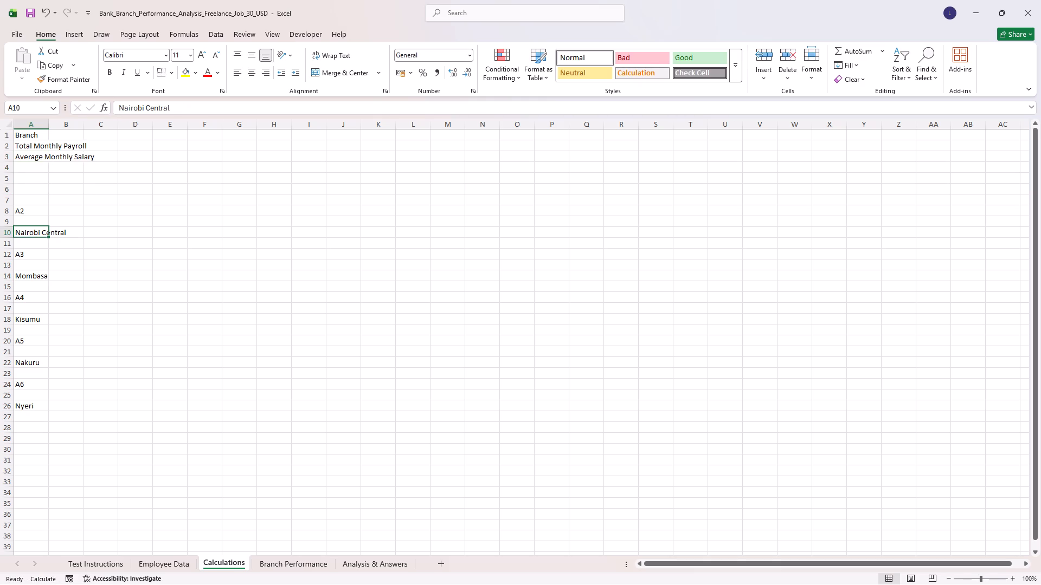
{"action": "key", "text": "ctrl+x"}
{"action": "left_click", "coordinate": [35, 170]}
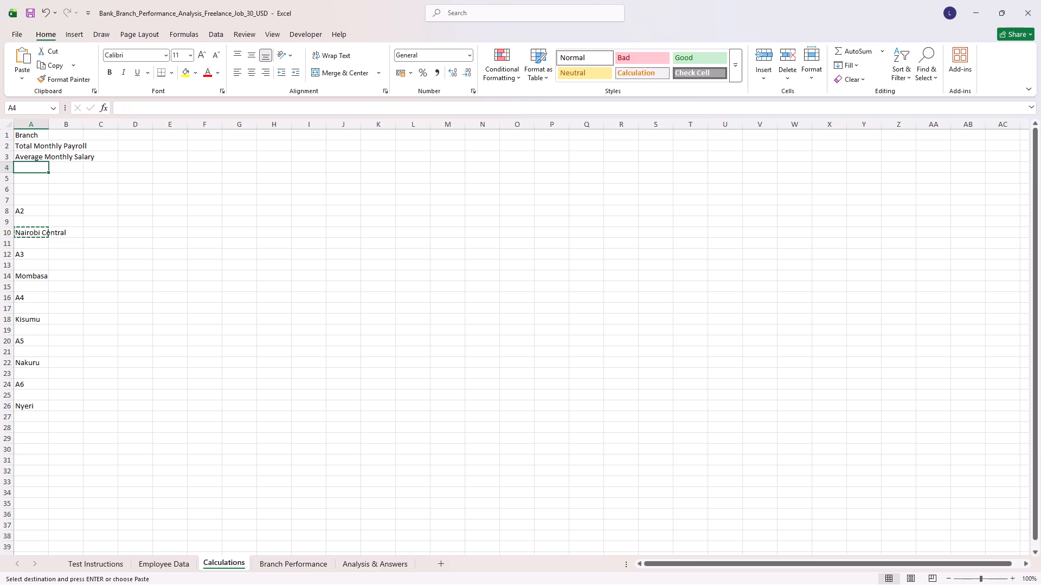
{"action": "key", "text": "ctrl+v"}
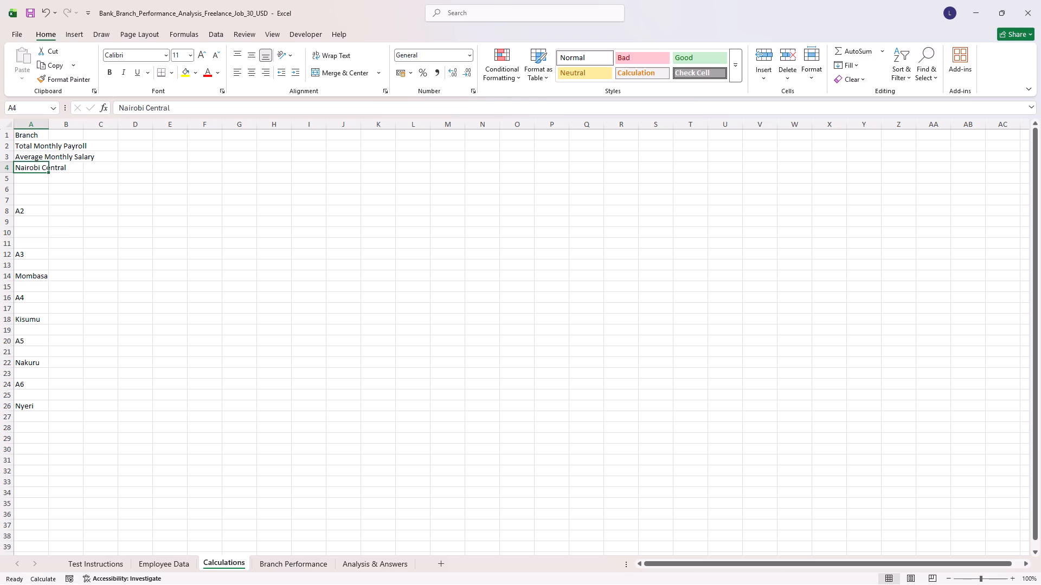
Copy Mombasa from A14 into A5 and move Kisumu from A18 to A6.
{"action": "left_click", "coordinate": [35, 282]}
{"action": "left_click", "coordinate": [38, 272]}
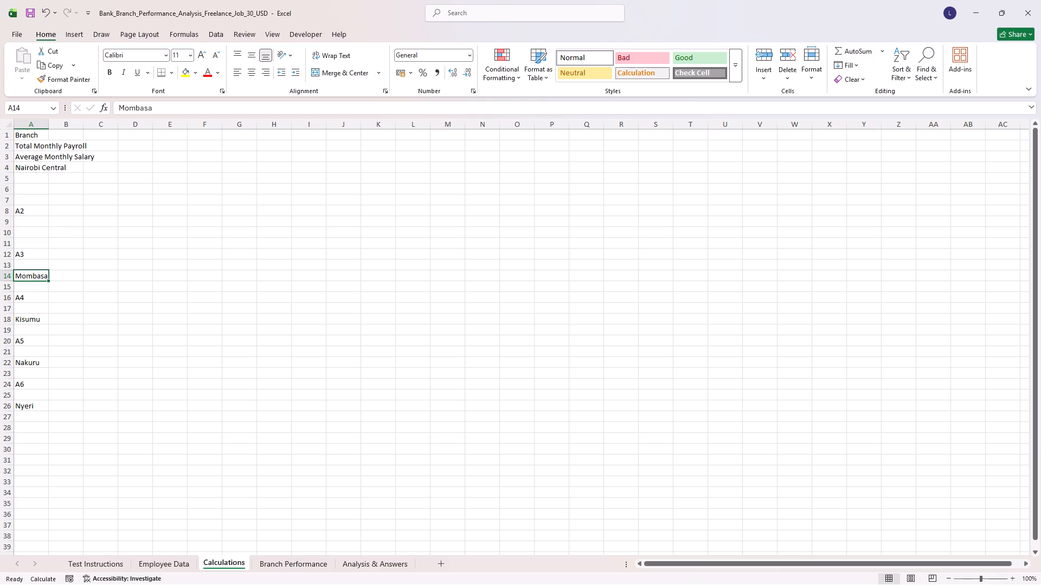
{"action": "key", "text": "ctrl+c"}
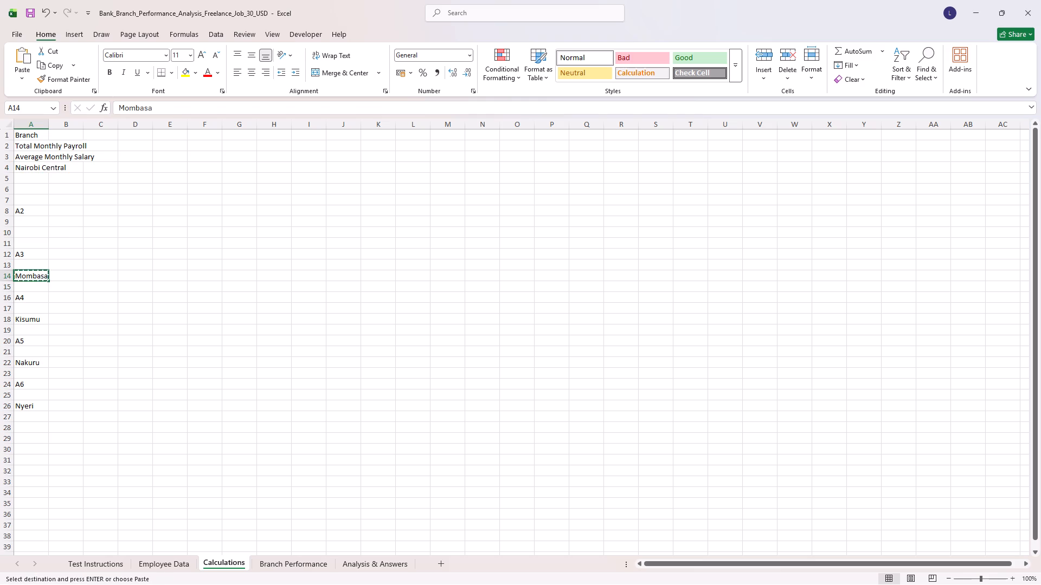
{"action": "left_click", "coordinate": [47, 177]}
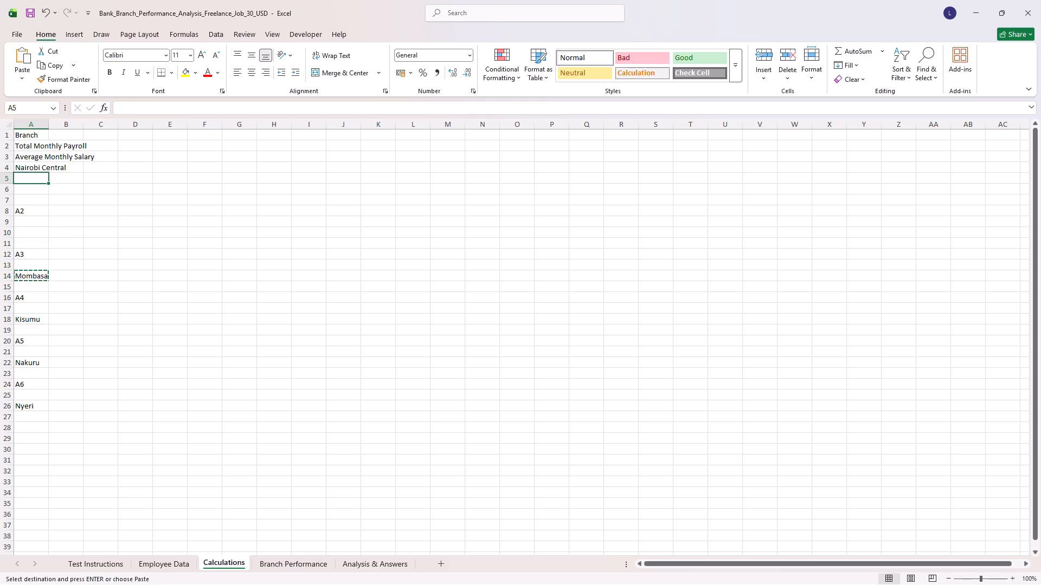
{"action": "key", "text": "ctrl+v"}
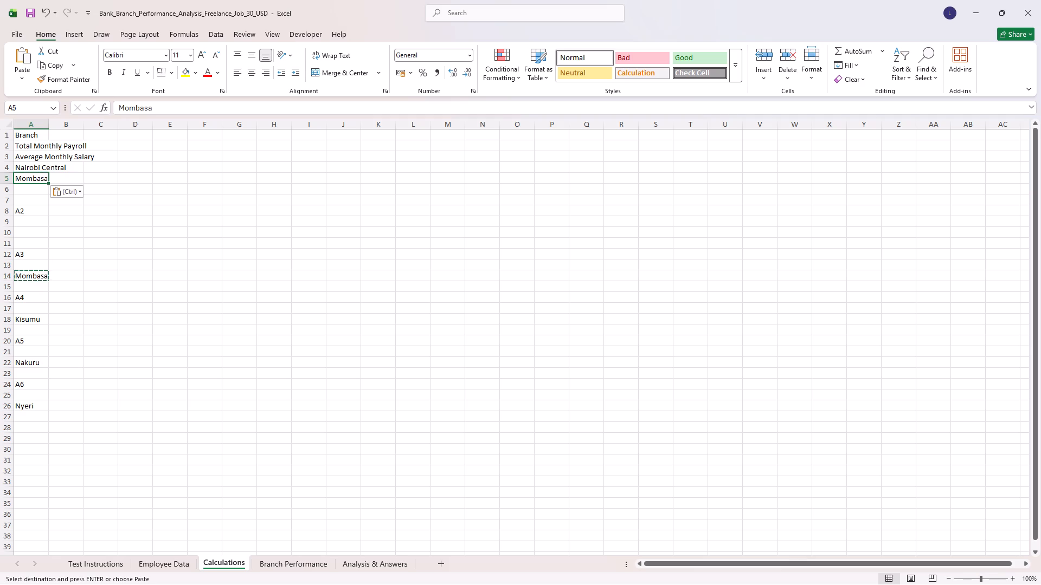
{"action": "left_click", "coordinate": [30, 318]}
{"action": "key", "text": "ctrl+x"}
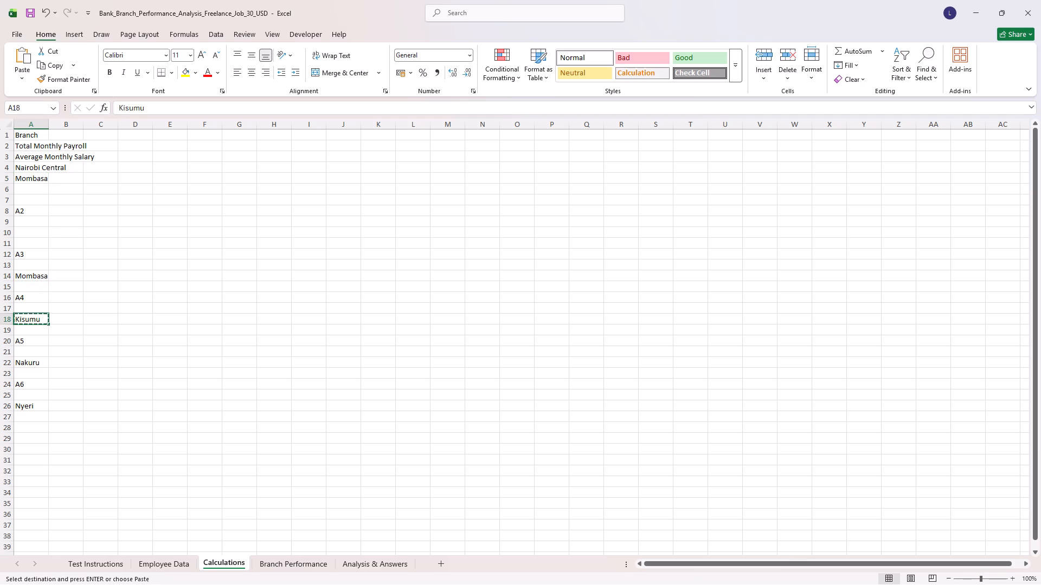
{"action": "left_click", "coordinate": [44, 185]}
{"action": "key", "text": "ctrl+v"}
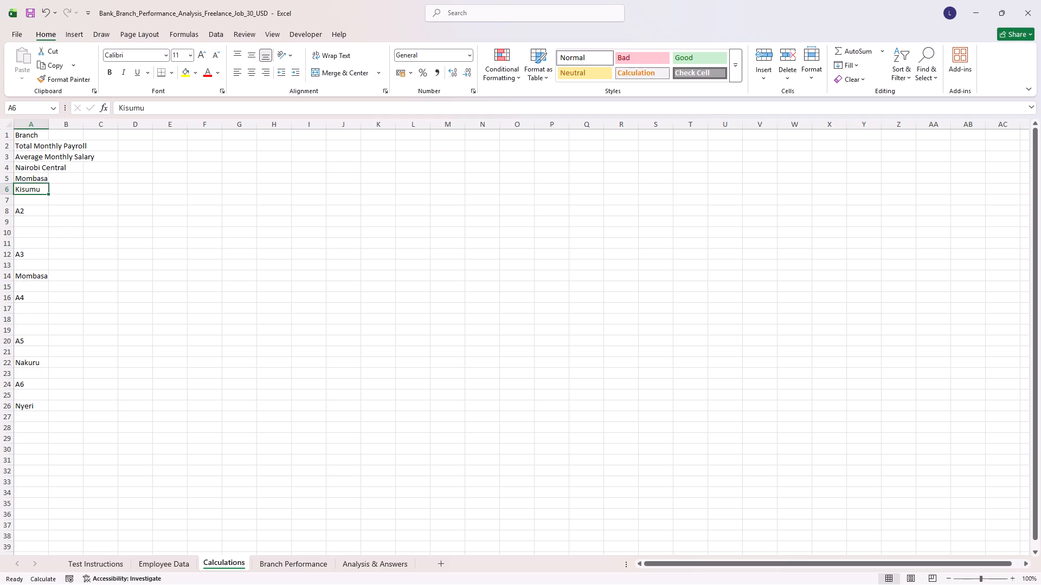
Move Nakuru from A22 to A7 and Nyeri from A26 to A8, replacing the A2 label.
{"action": "left_click", "coordinate": [28, 368]}
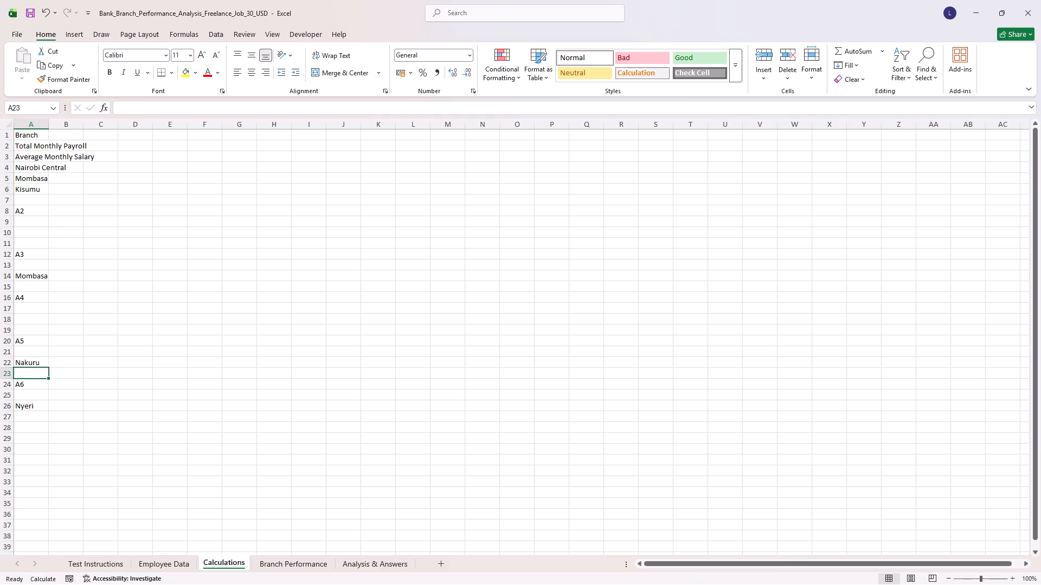
{"action": "key", "text": "Up"}
{"action": "key", "text": "ctrl+x"}
{"action": "left_click", "coordinate": [40, 197]}
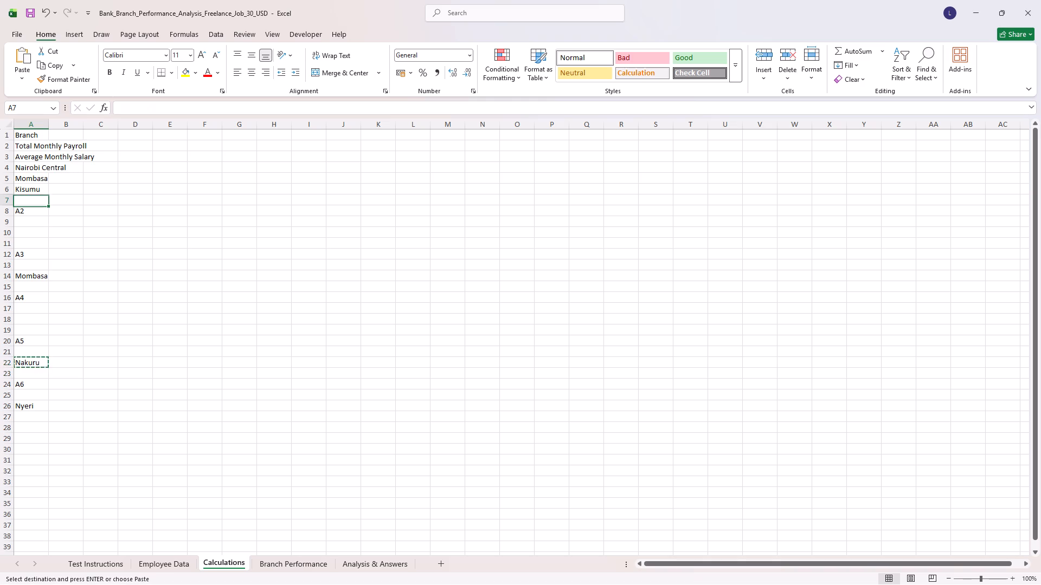
{"action": "key", "text": "ctrl+v"}
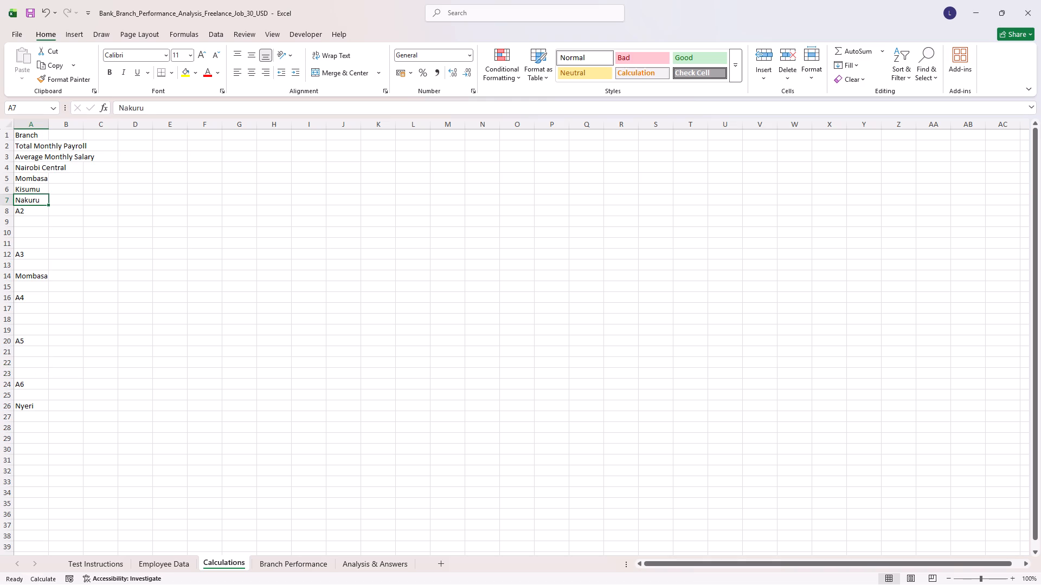
{"action": "left_click", "coordinate": [35, 403]}
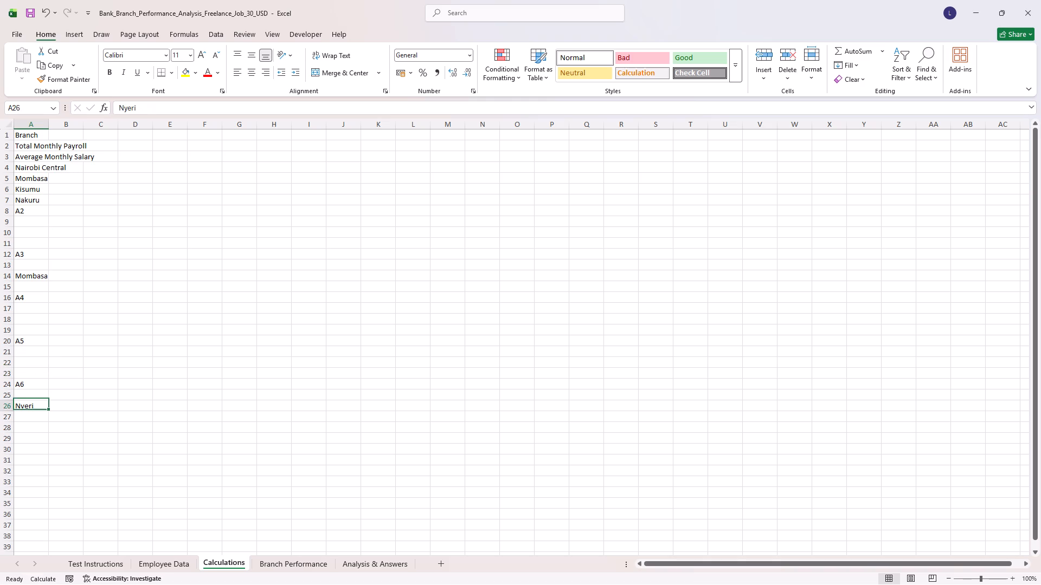
{"action": "key", "text": "ctrl+x"}
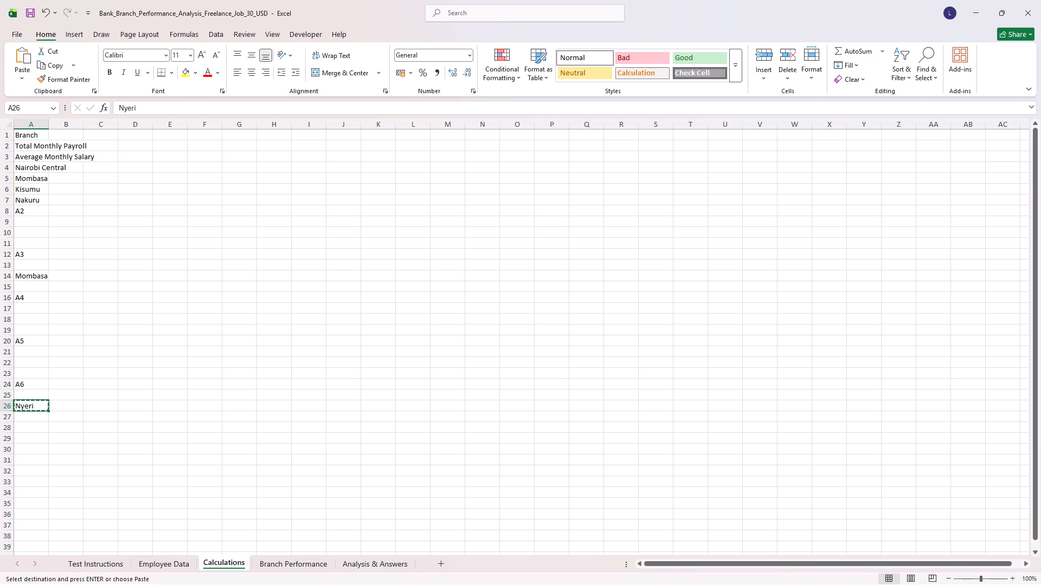
{"action": "left_click", "coordinate": [37, 210]}
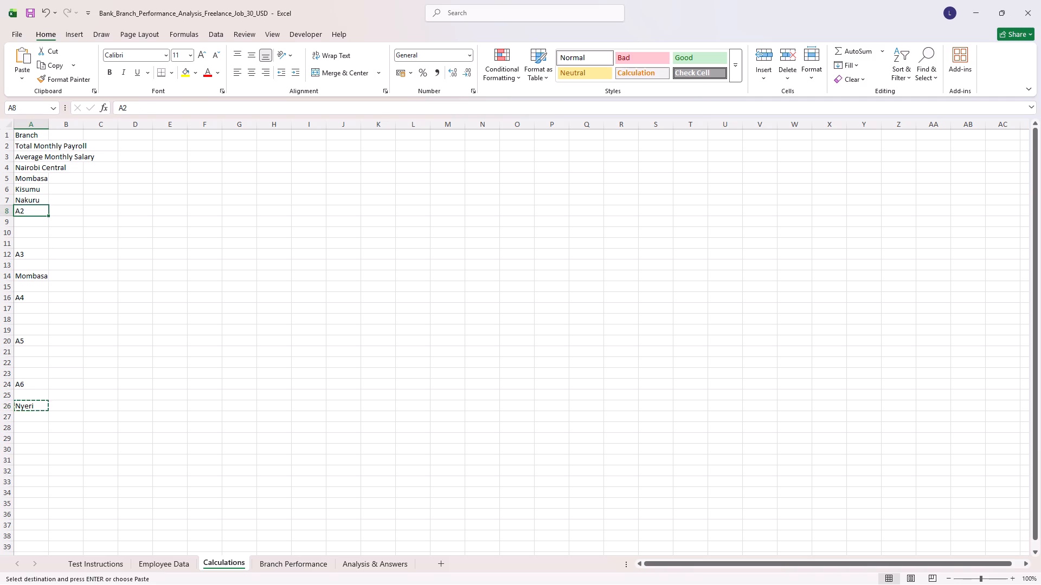
{"action": "key", "text": "ctrl+v"}
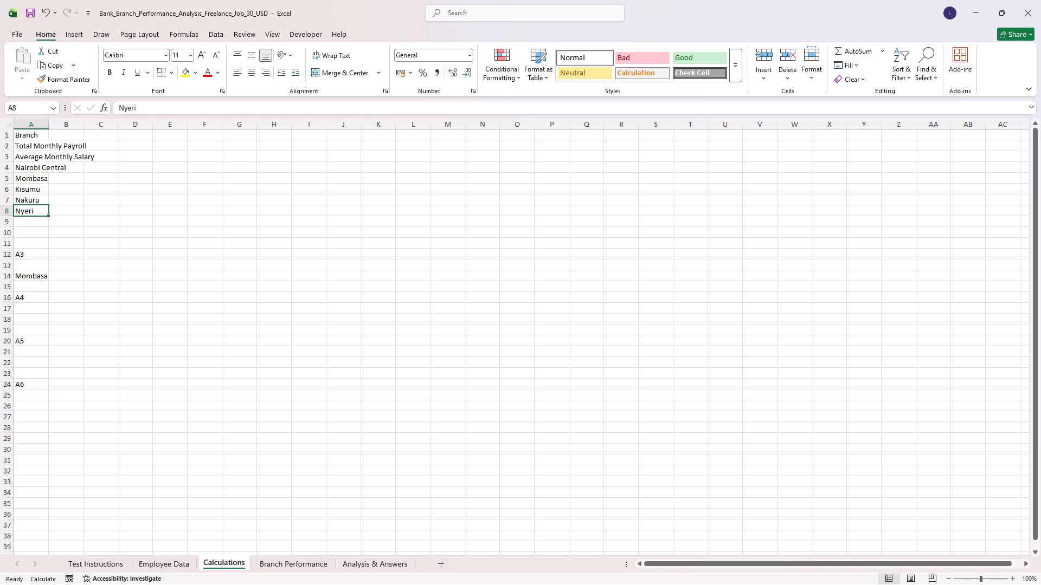
Clear the leftover cell labels and duplicate Mombasa entry from cells A10 to A24.
{"action": "left_click_drag", "start_coordinate": [33, 228], "coordinate": [46, 378]}
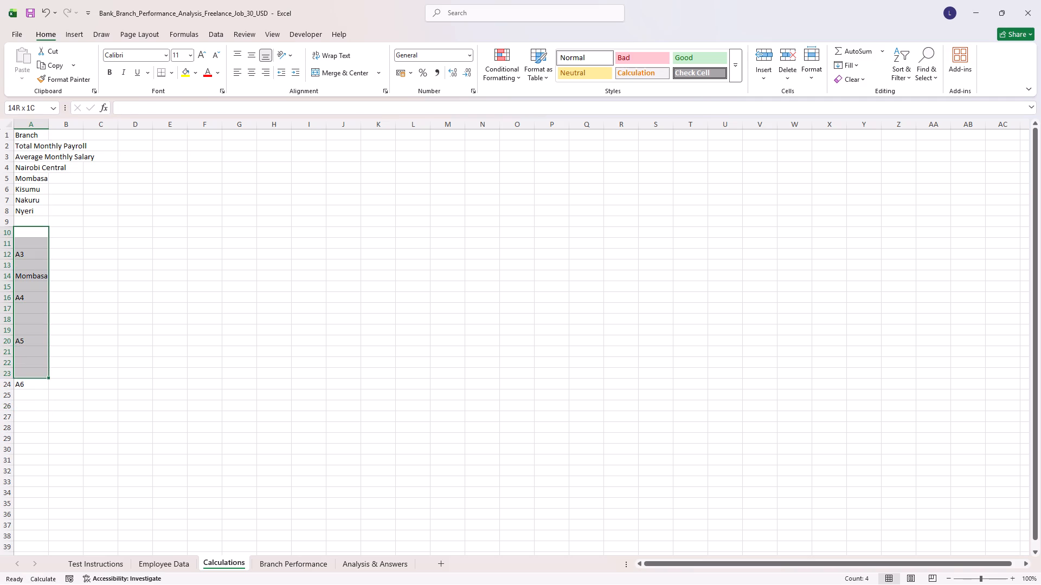
{"action": "left_click_drag", "start_coordinate": [46, 378], "coordinate": [46, 380]}
{"action": "key", "text": "Delete"}
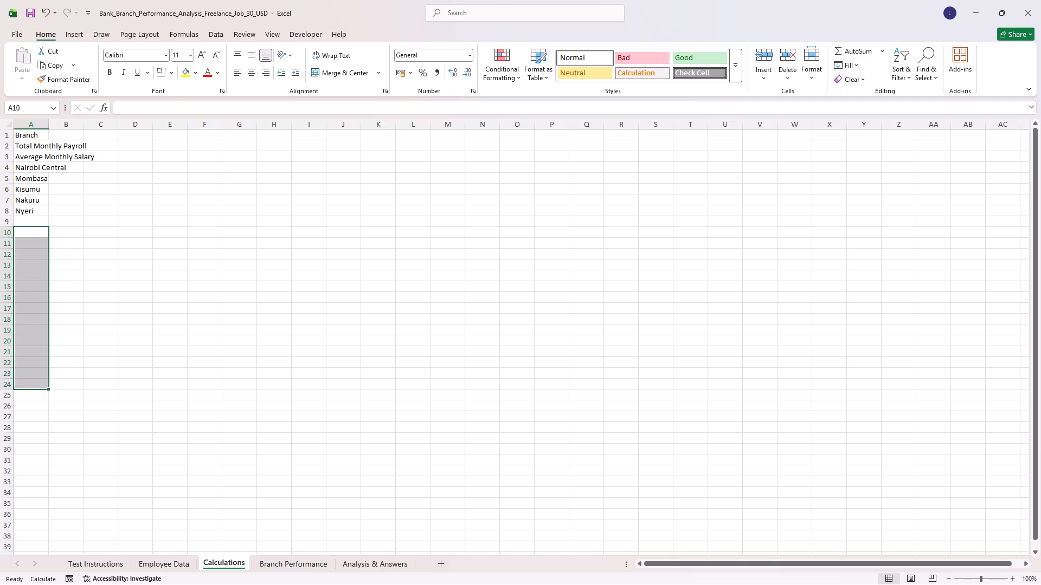
{"action": "left_click", "coordinate": [125, 174]}
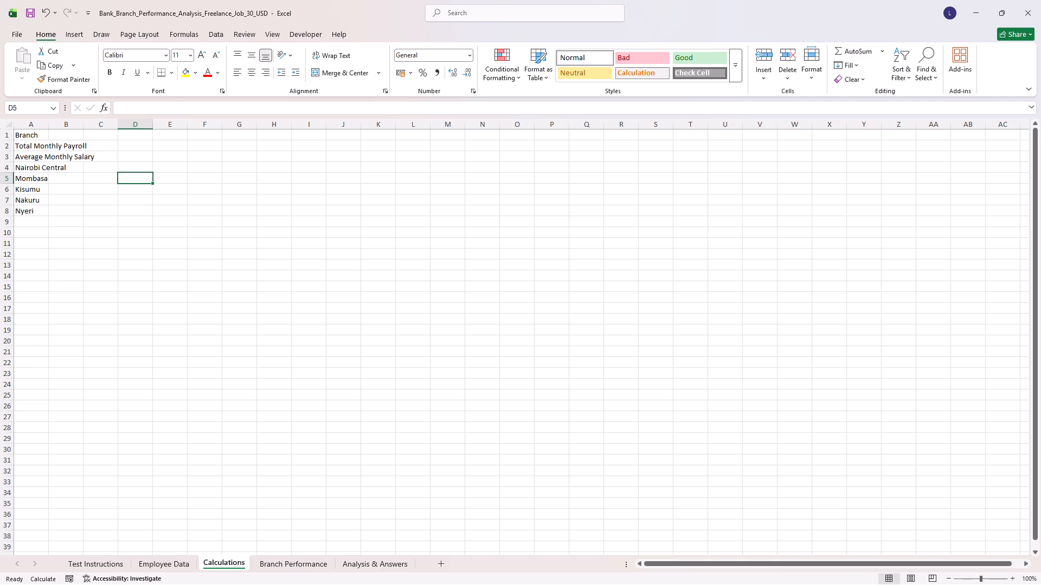
Increase the whole Calculations sheet's font size to 16 and widen column A until every label fits.
{"action": "left_click_drag", "start_coordinate": [49, 125], "coordinate": [101, 128]}
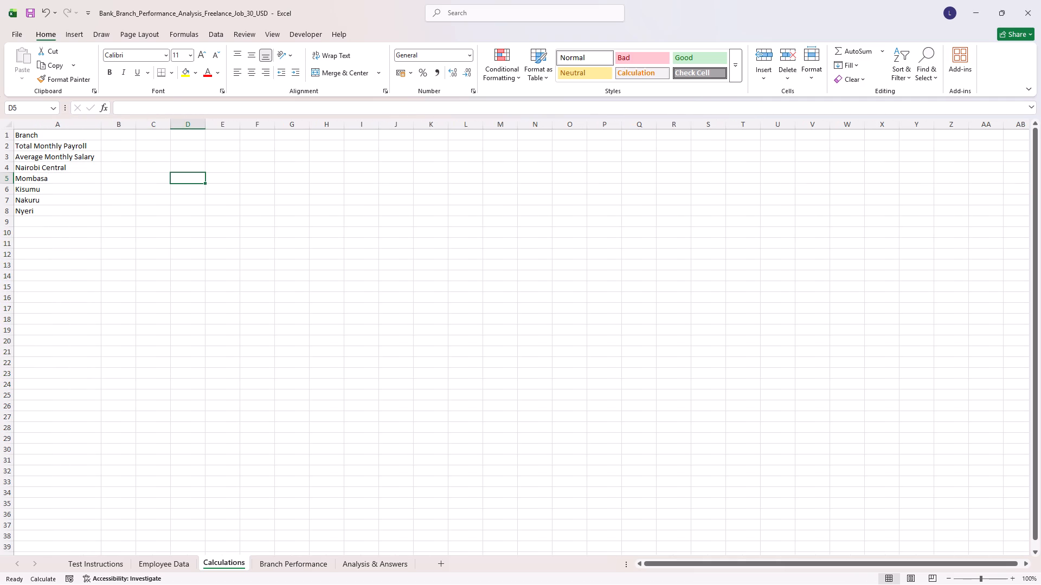
{"action": "left_click", "coordinate": [12, 126]}
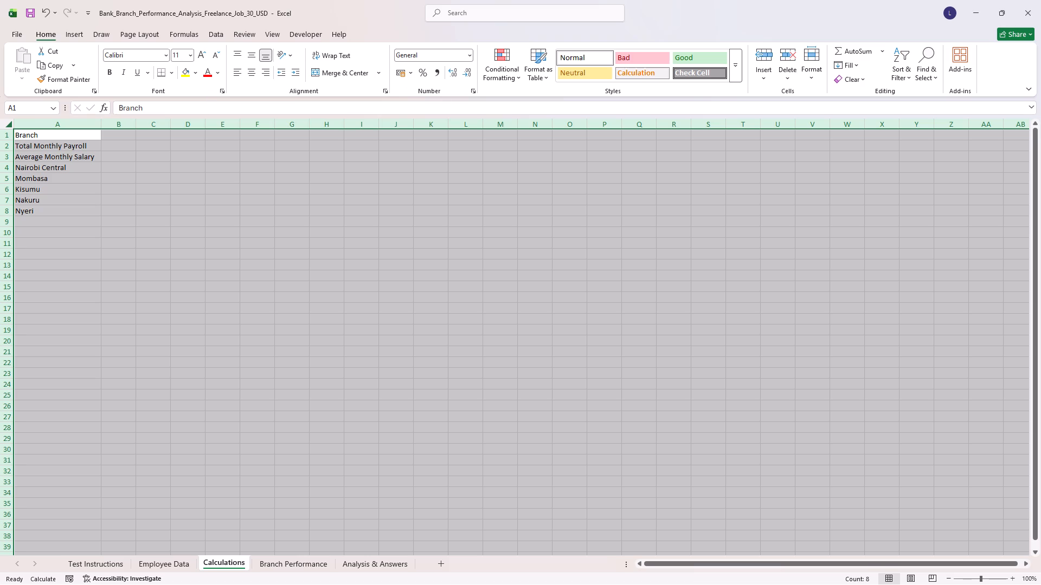
{"action": "left_click", "coordinate": [201, 51]}
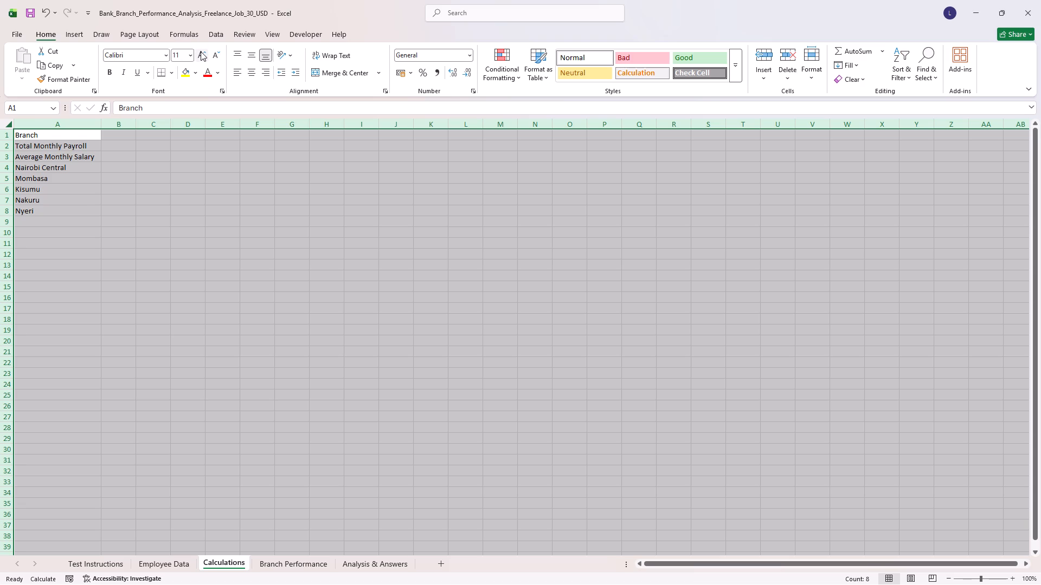
{"action": "left_click", "coordinate": [201, 51]}
{"action": "left_click", "coordinate": [201, 51]}
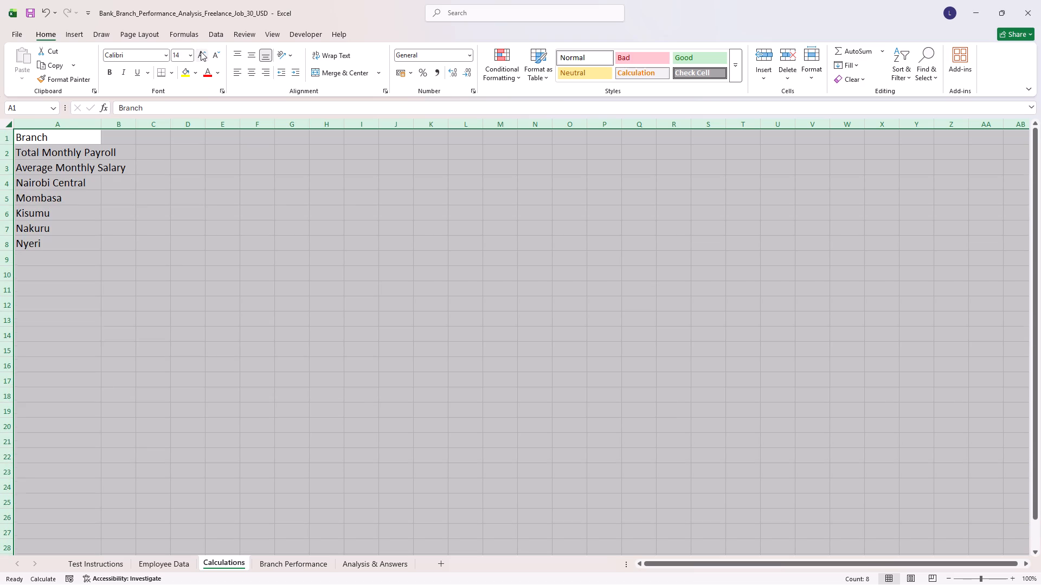
{"action": "left_click", "coordinate": [191, 219]}
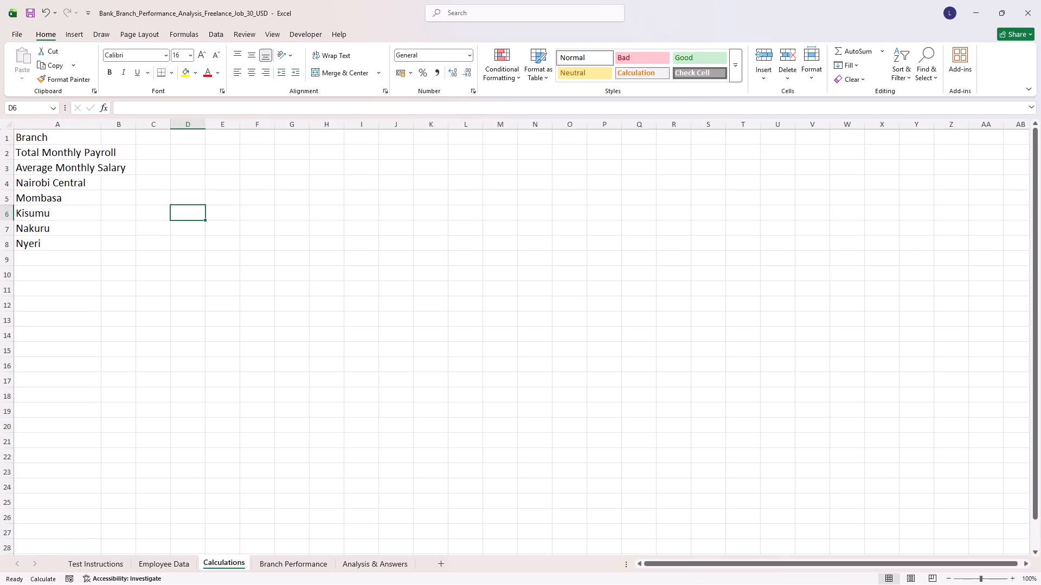
{"action": "left_click_drag", "start_coordinate": [101, 120], "coordinate": [135, 123]}
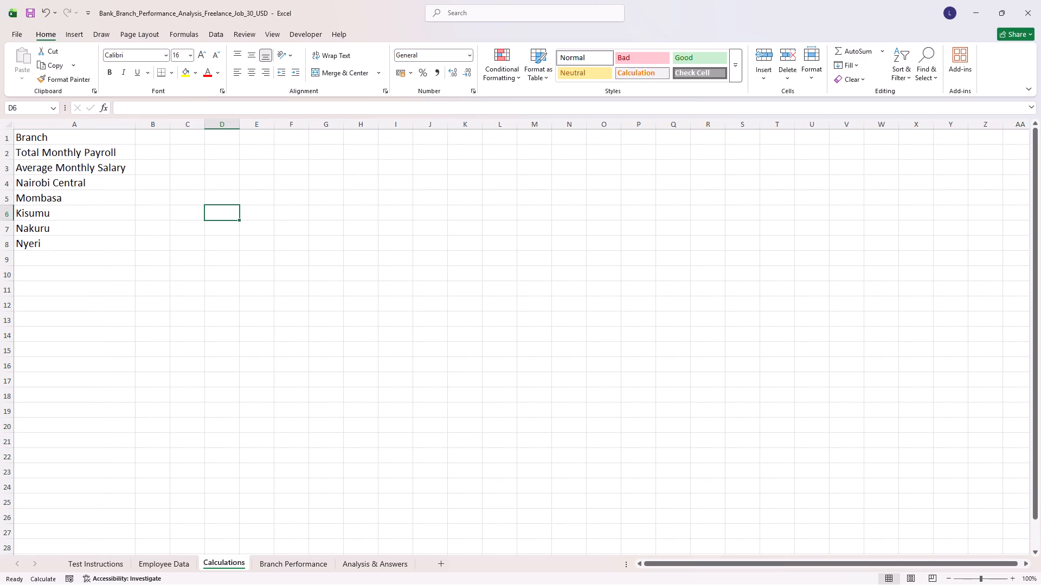
{"action": "left_click", "coordinate": [184, 178]}
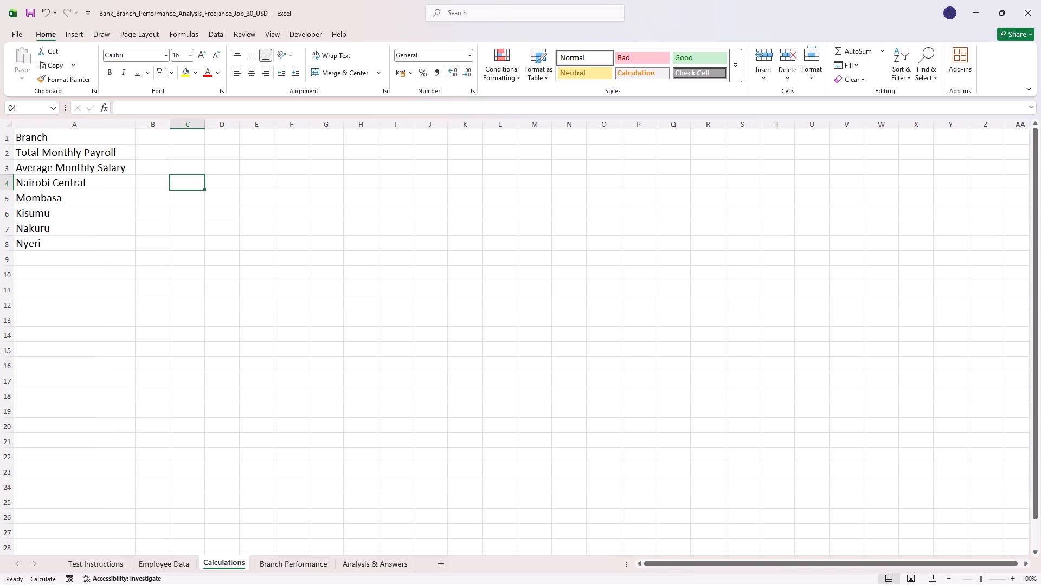
Check the cell list in the ChatGPT guide and move Total Monthly Payroll from A2 to B1 and Average Monthly Salary from A3 to C1.
{"action": "left_click", "coordinate": [504, 580]}
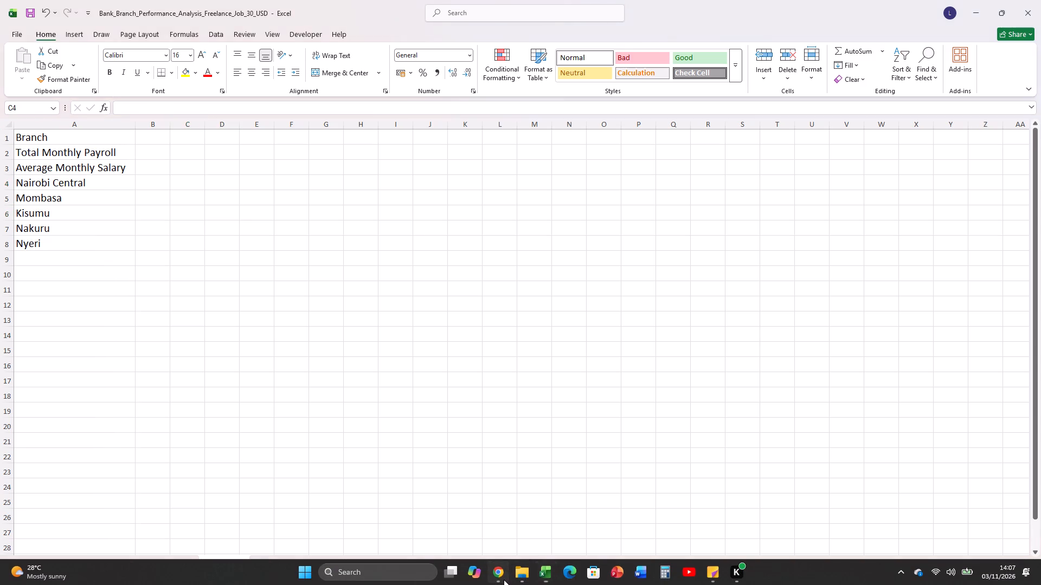
{"action": "left_click", "coordinate": [504, 580]}
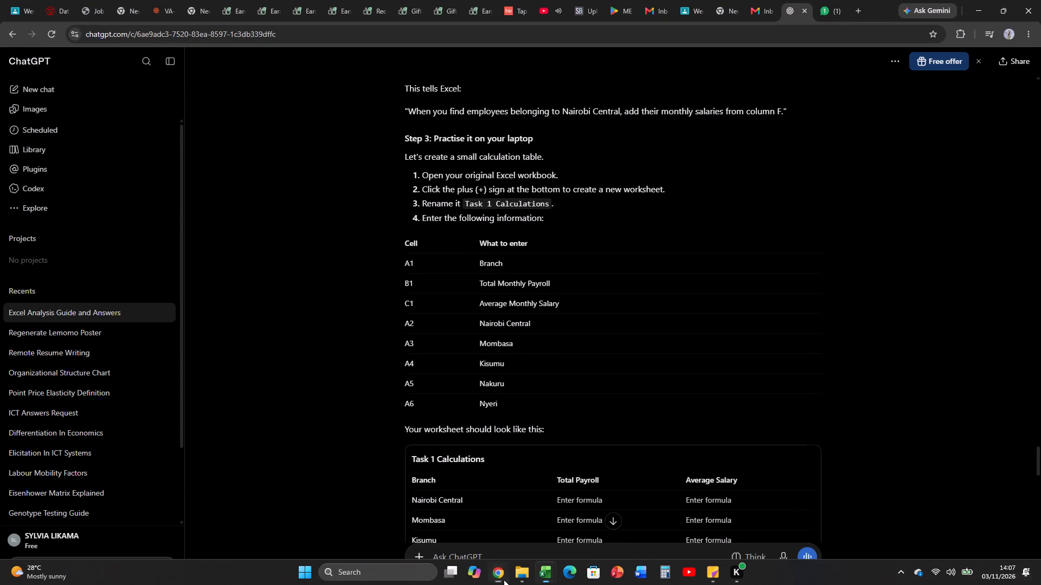
{"action": "left_click", "coordinate": [504, 580]}
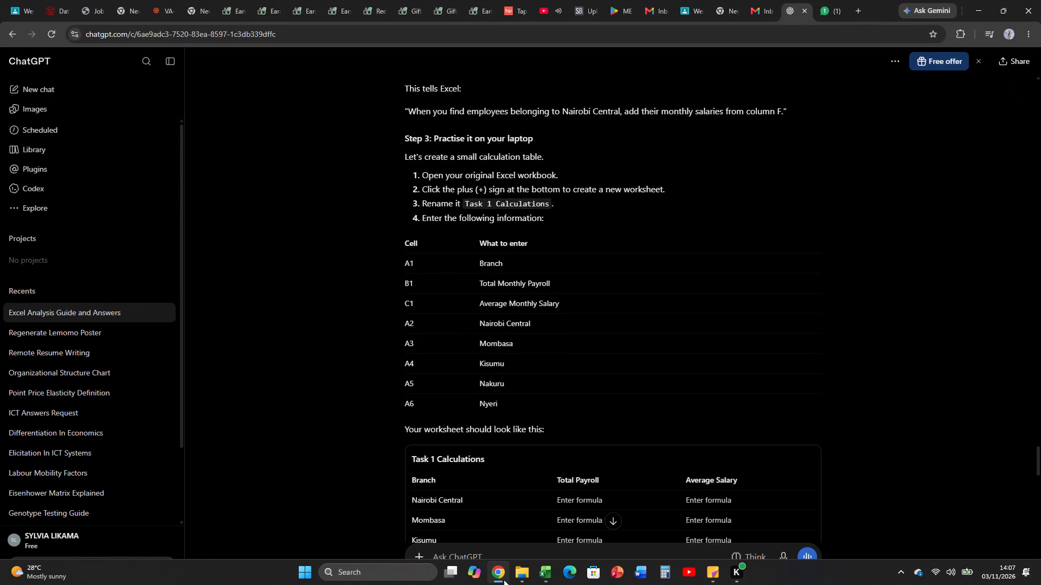
{"action": "left_click", "coordinate": [504, 580]}
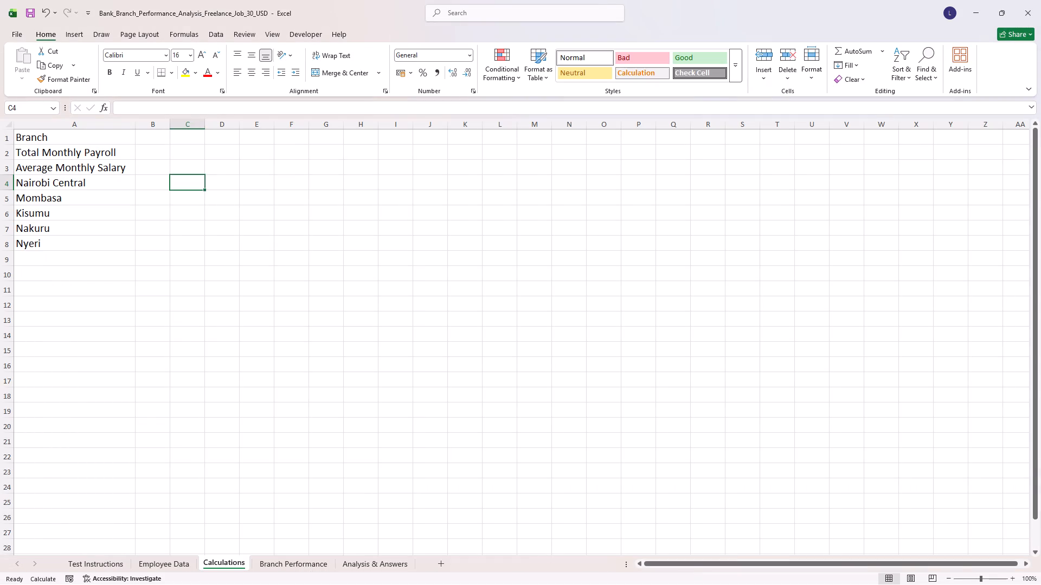
{"action": "left_click", "coordinate": [84, 156]}
{"action": "key", "text": "ctrl+x"}
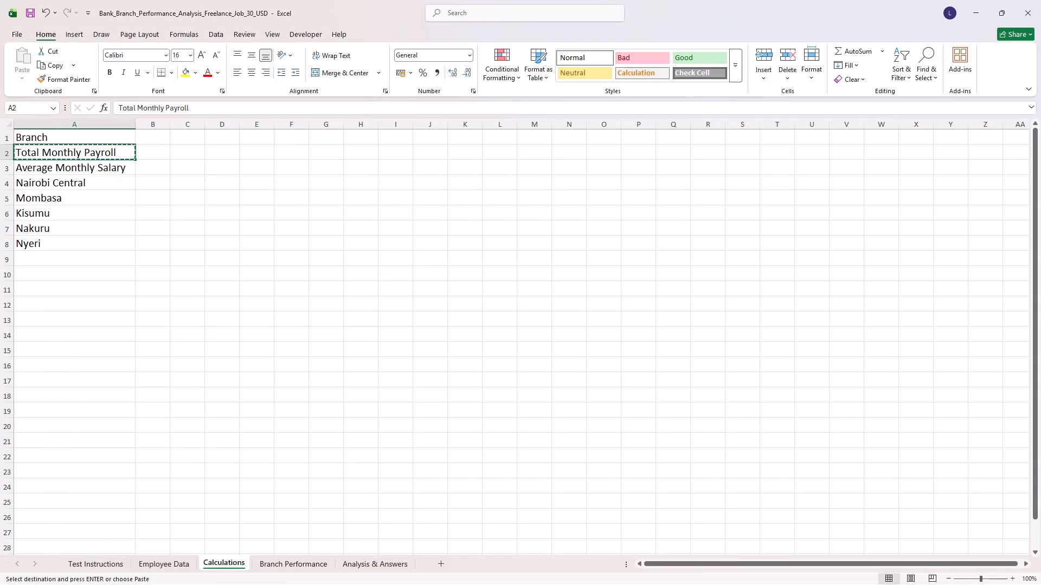
{"action": "left_click", "coordinate": [152, 139]}
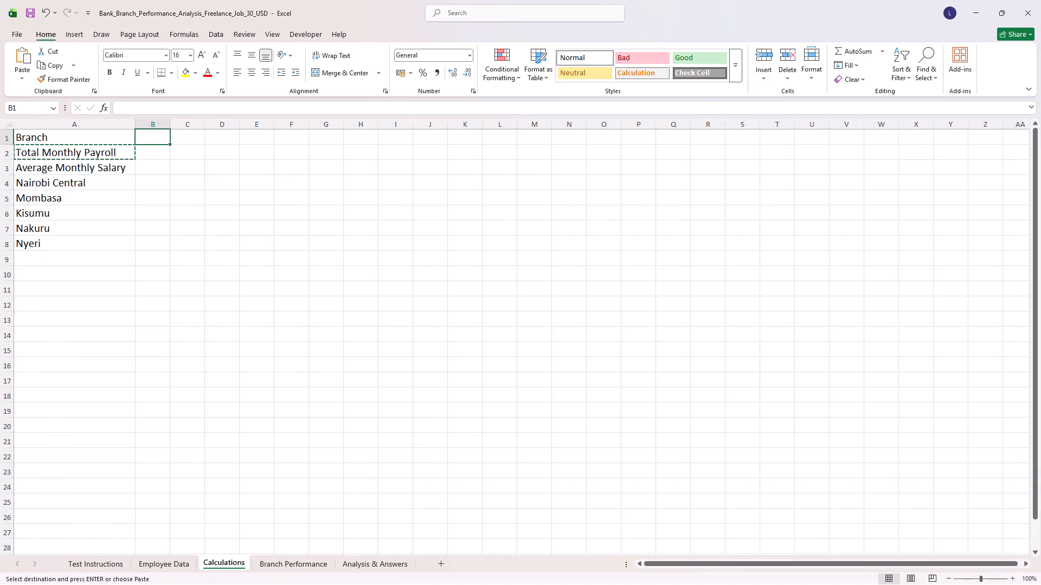
{"action": "key", "text": "ctrl+v"}
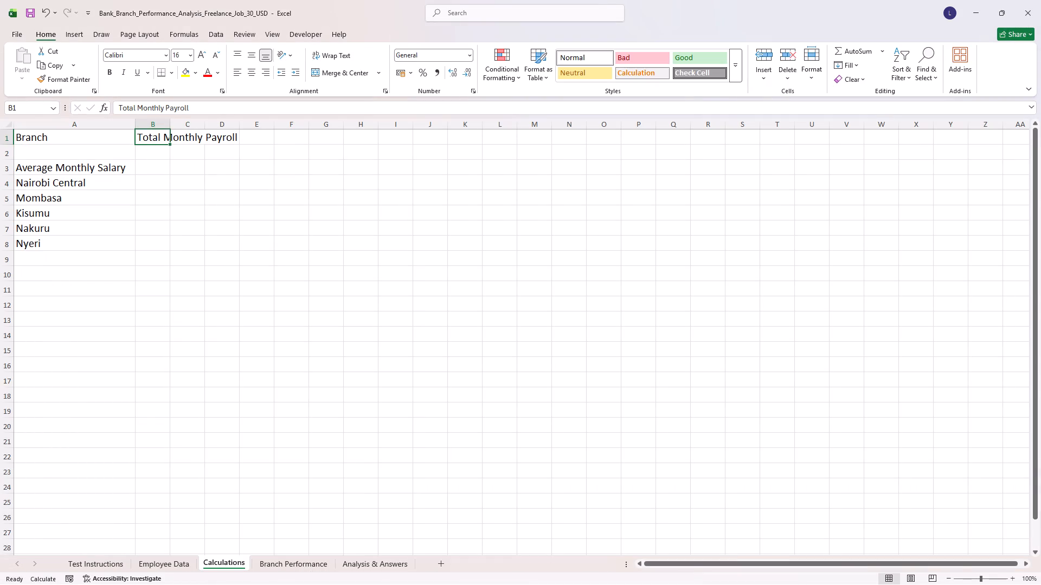
{"action": "left_click", "coordinate": [114, 167]}
{"action": "key", "text": "ctrl+x"}
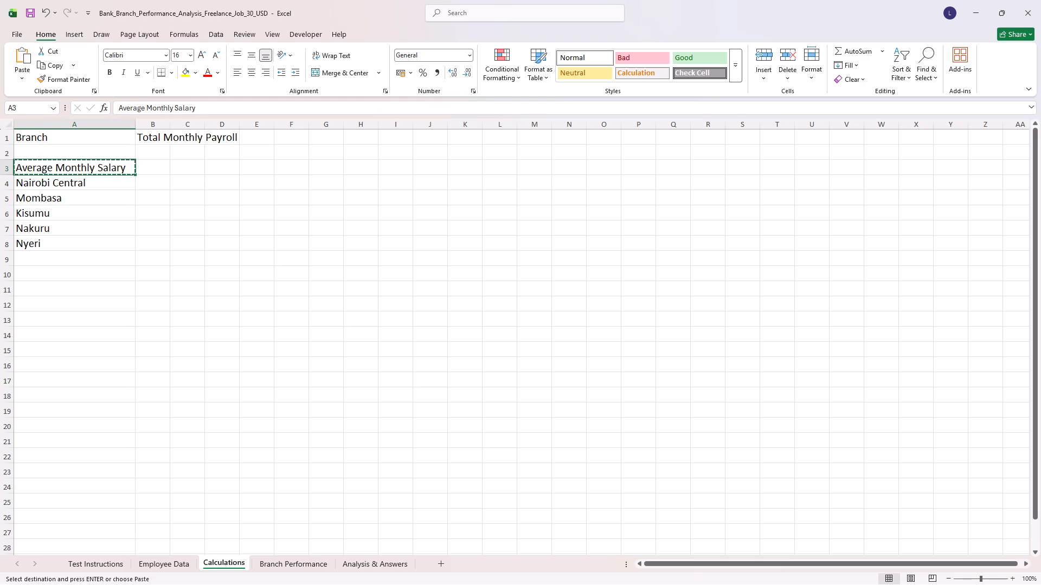
{"action": "left_click", "coordinate": [194, 137]}
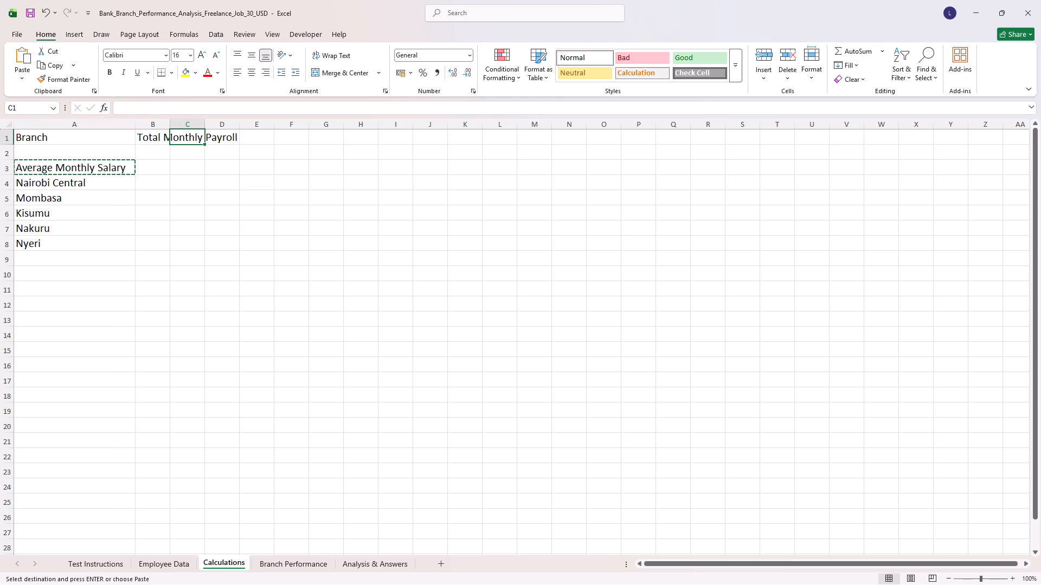
{"action": "key", "text": "ctrl+v"}
{"action": "left_click", "coordinate": [195, 189]}
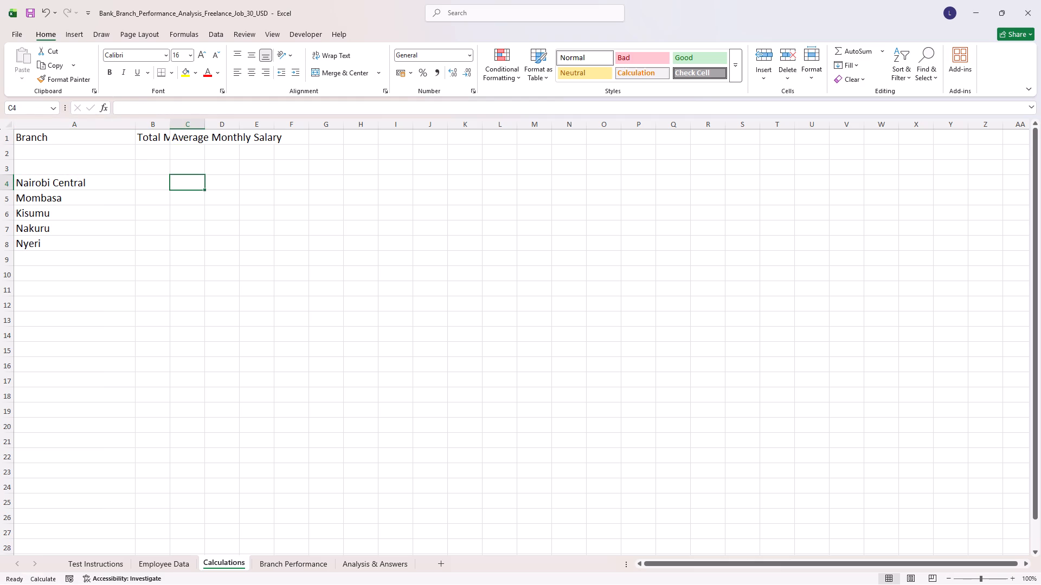
Widen columns B and C until the Total Monthly Payroll and Average Monthly Salary headers fit.
{"action": "left_click_drag", "start_coordinate": [170, 125], "coordinate": [308, 143]}
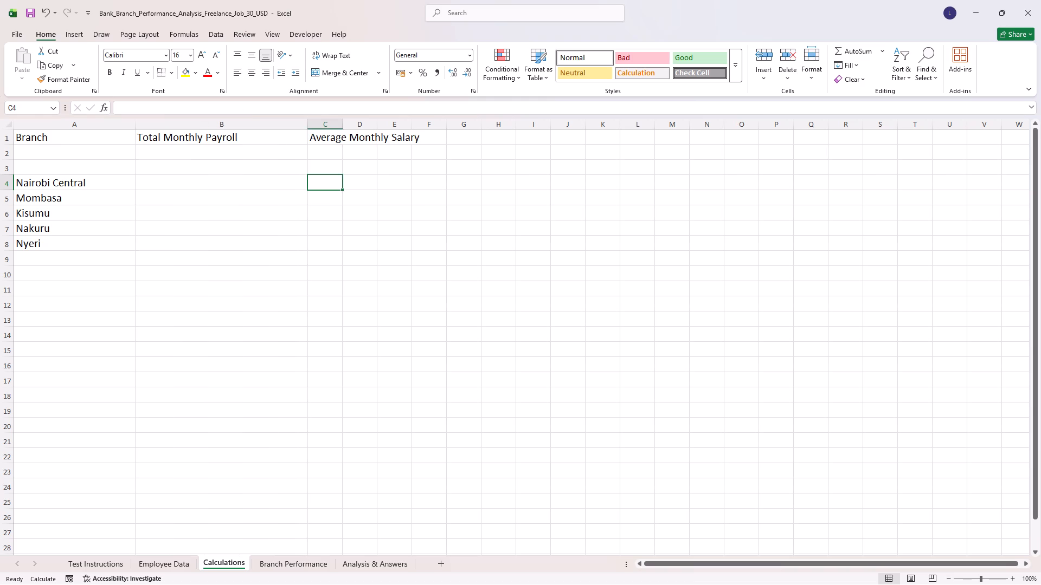
{"action": "left_click_drag", "start_coordinate": [344, 122], "coordinate": [397, 122]}
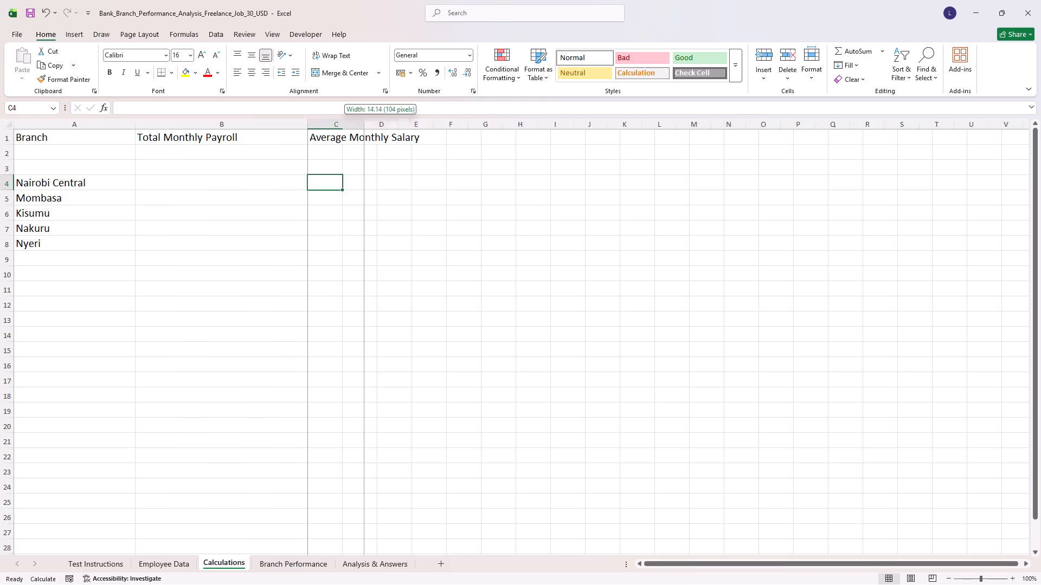
{"action": "left_click_drag", "start_coordinate": [397, 122], "coordinate": [433, 134]}
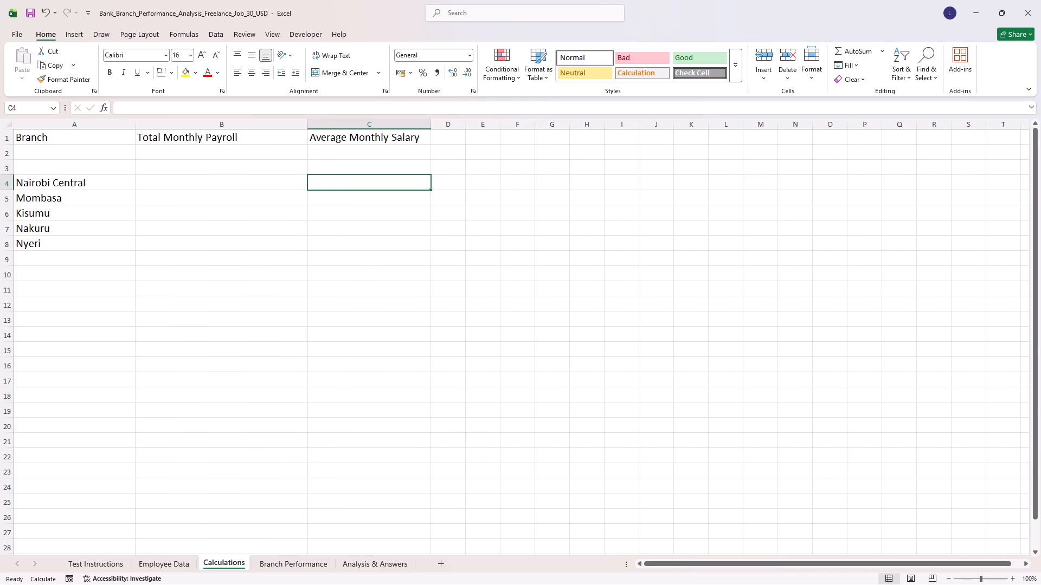
{"action": "left_click", "coordinate": [391, 207]}
Move the five branch names from A4:A8 to A2:A6 and compare the layout with the sample table in the ChatGPT guide.
{"action": "left_click_drag", "start_coordinate": [93, 179], "coordinate": [93, 192]}
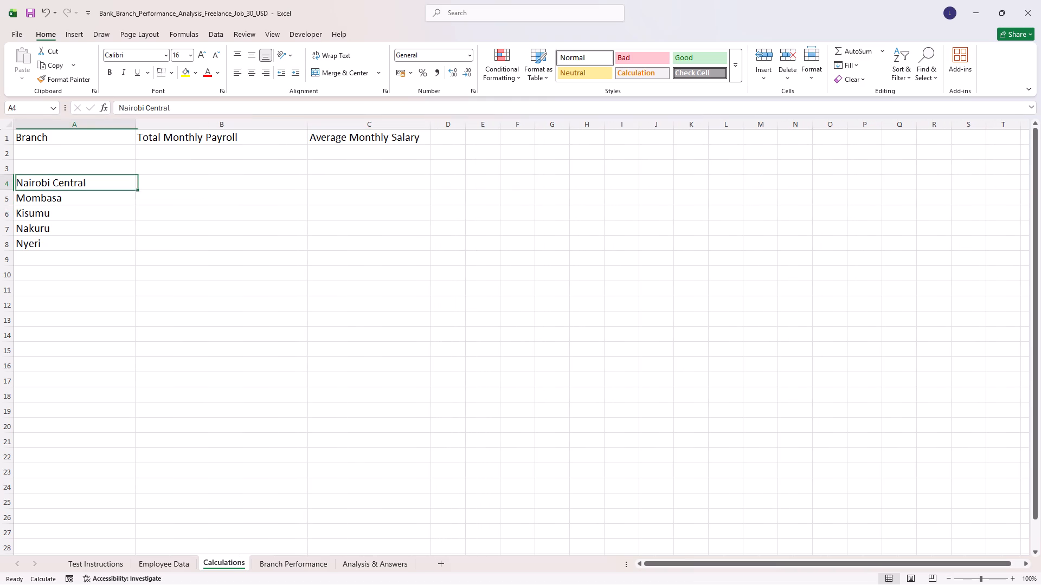
{"action": "left_click_drag", "start_coordinate": [93, 192], "coordinate": [97, 239]}
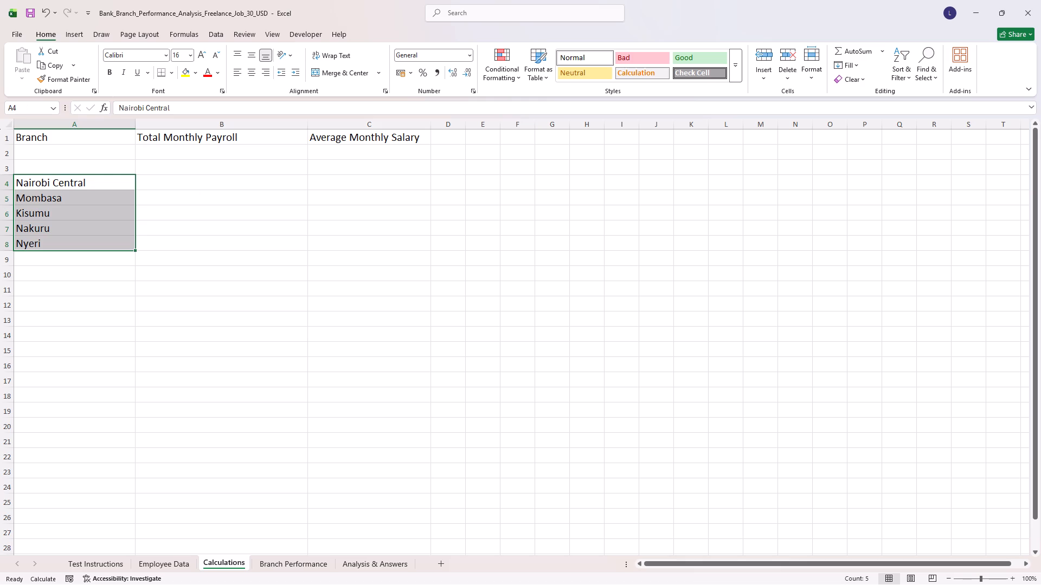
{"action": "key", "text": "ctrl+x"}
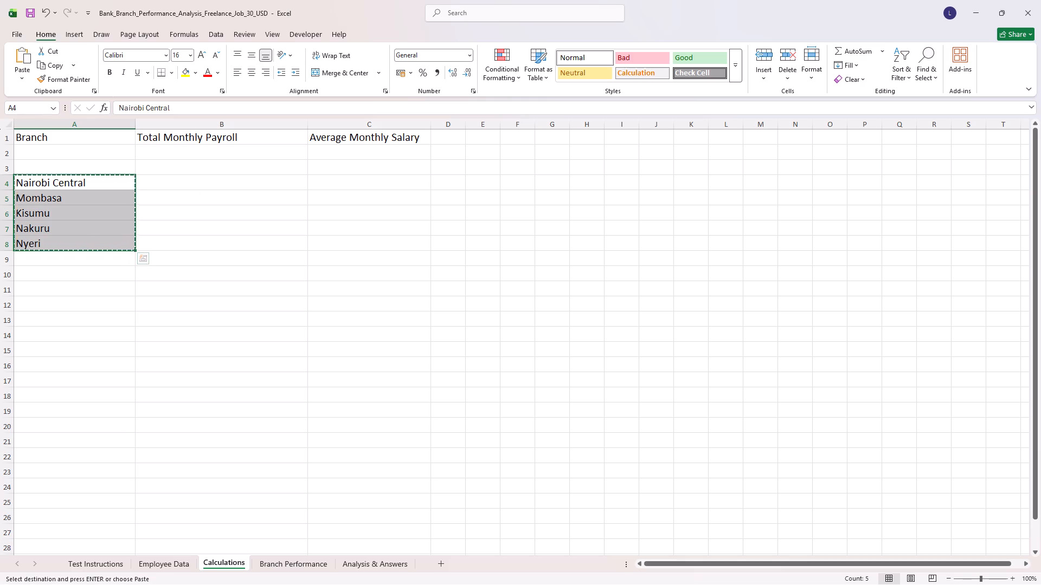
{"action": "left_click", "coordinate": [72, 151]}
{"action": "key", "text": "ctrl+v"}
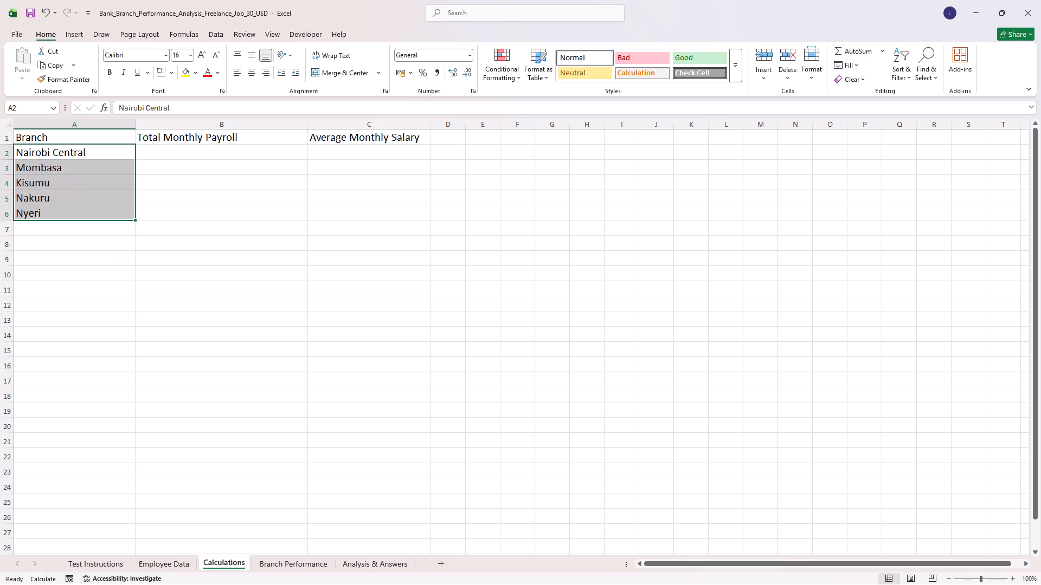
{"action": "left_click", "coordinate": [230, 323]}
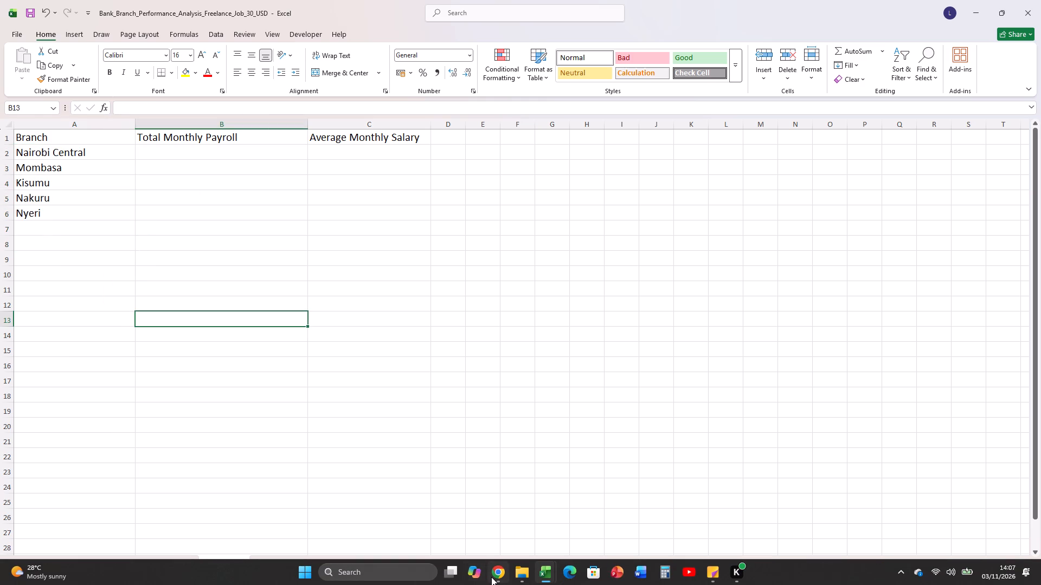
{"action": "left_click", "coordinate": [491, 577]}
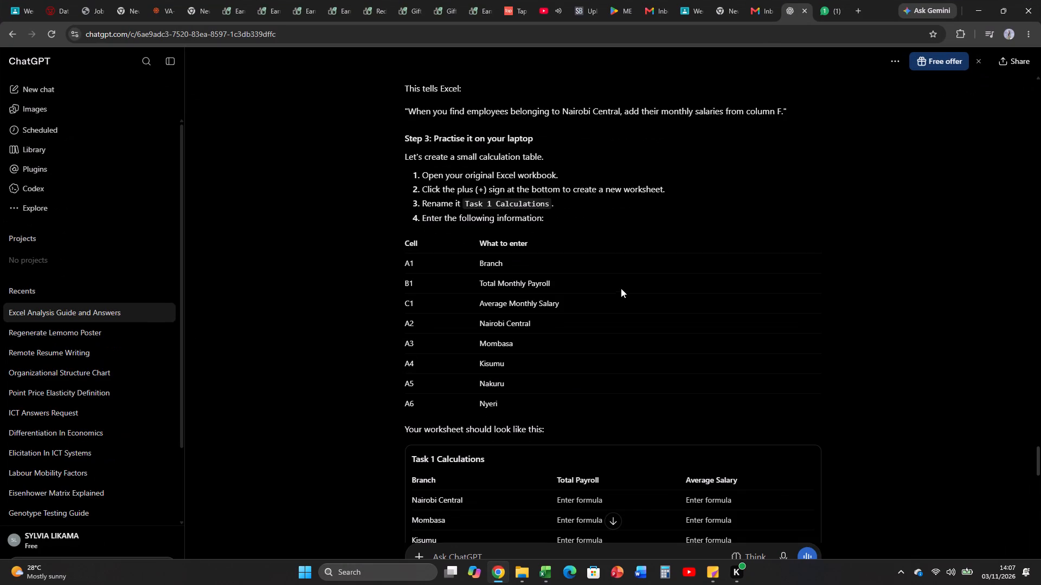
{"action": "scroll", "coordinate": [591, 365], "scroll_direction": "down", "scroll_amount": 4}
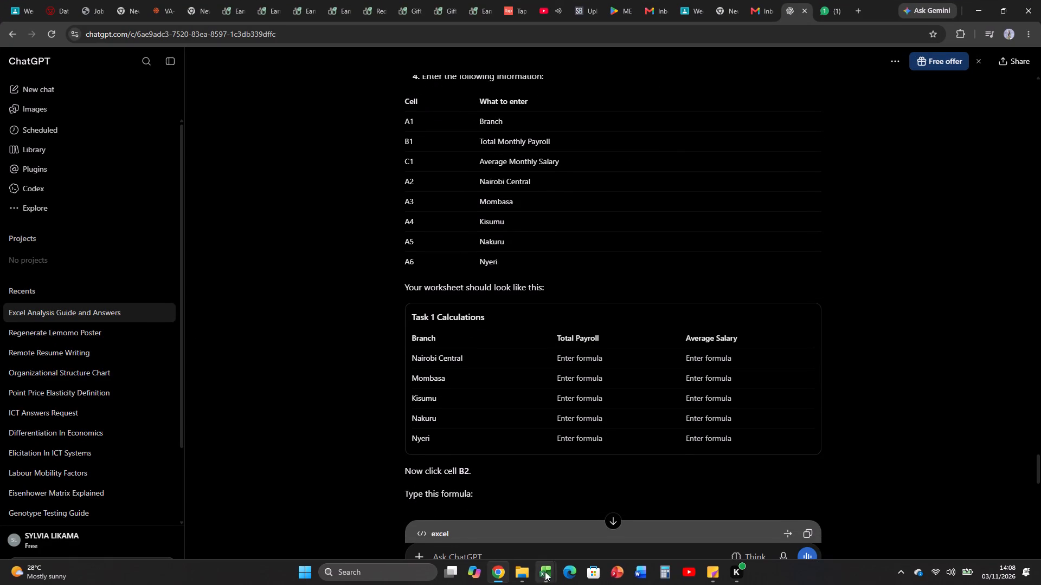
{"action": "left_click", "coordinate": [503, 576]}
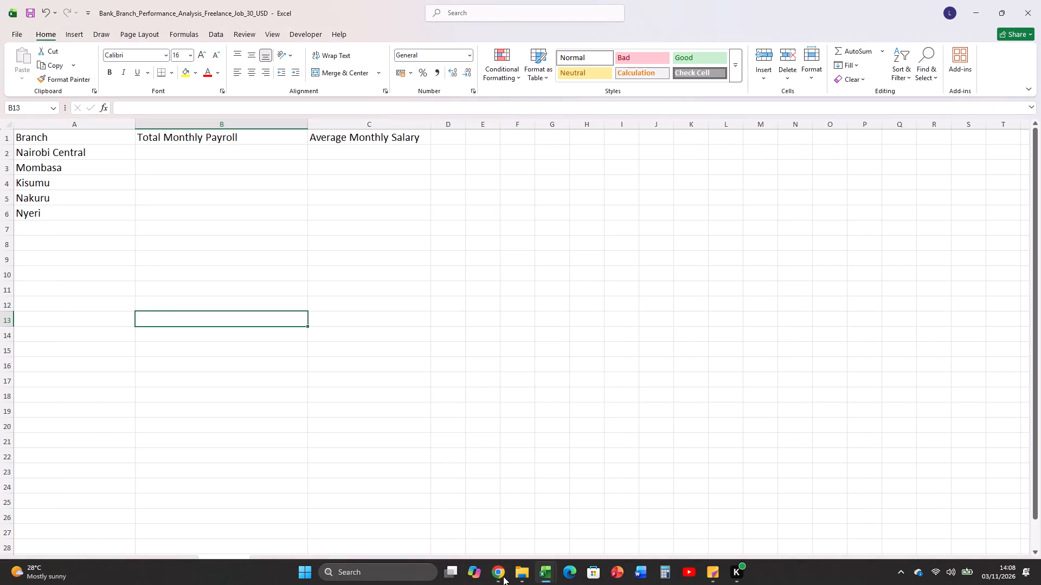
{"action": "left_click", "coordinate": [503, 576]}
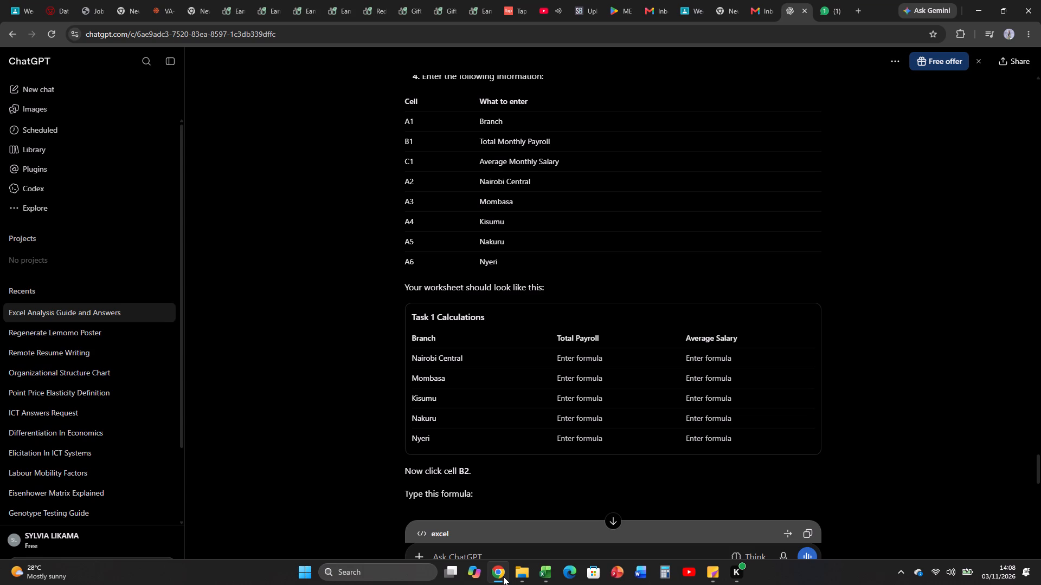
{"action": "left_click", "coordinate": [503, 576]}
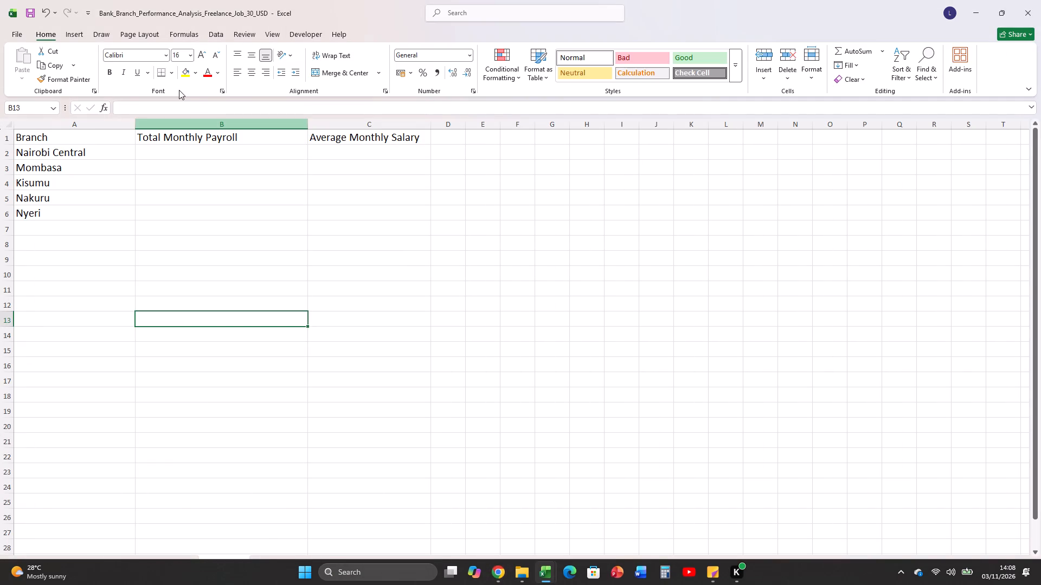
Fill the header cells A1 to C1 with a light blue theme colour.
{"action": "left_click", "coordinate": [5, 140]}
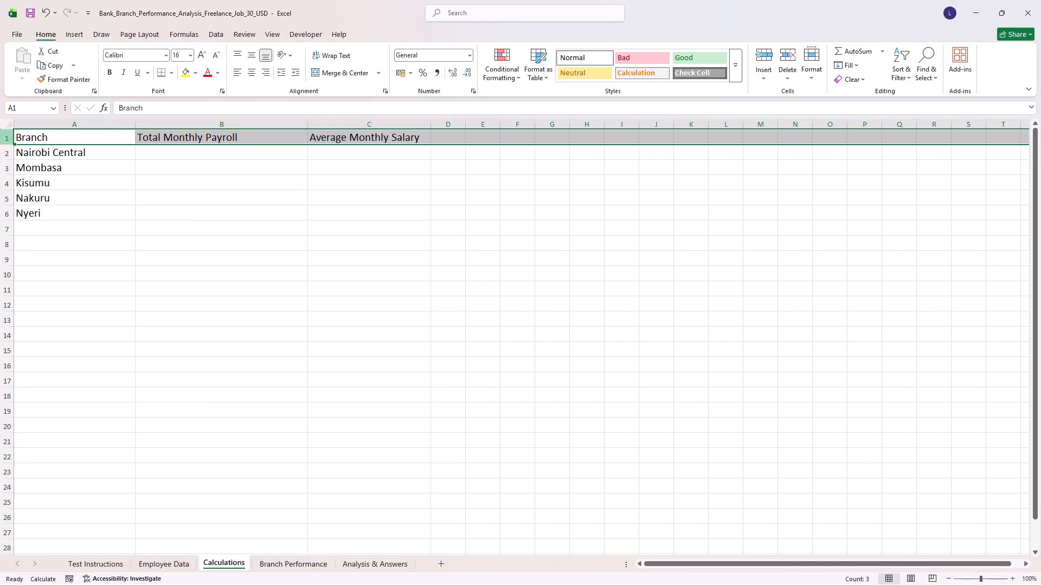
{"action": "left_click", "coordinate": [37, 136]}
{"action": "left_click_drag", "start_coordinate": [37, 136], "coordinate": [305, 131]}
{"action": "left_click", "coordinate": [305, 131]}
{"action": "left_click", "coordinate": [100, 146]}
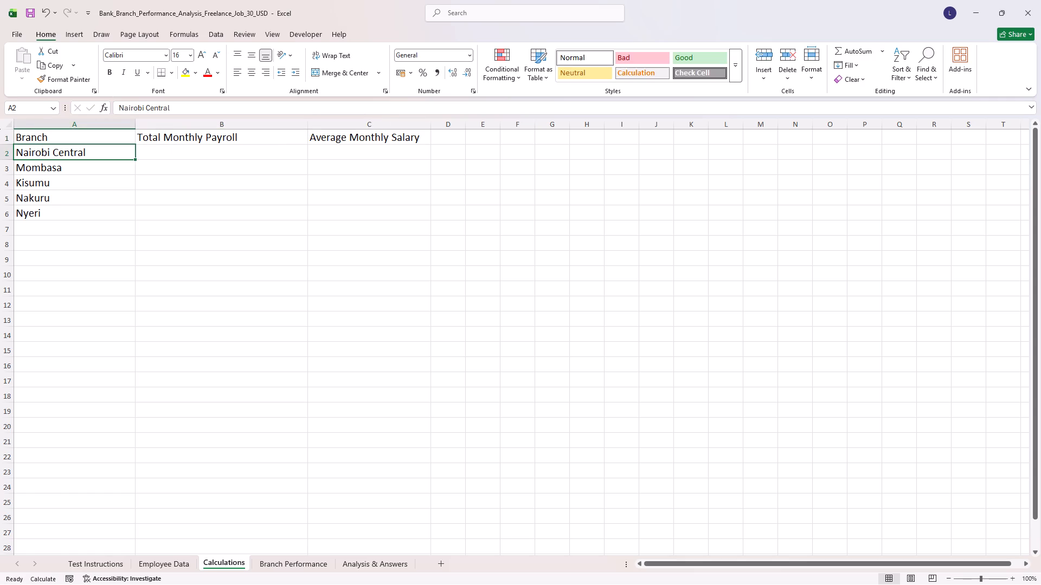
{"action": "left_click", "coordinate": [116, 134]}
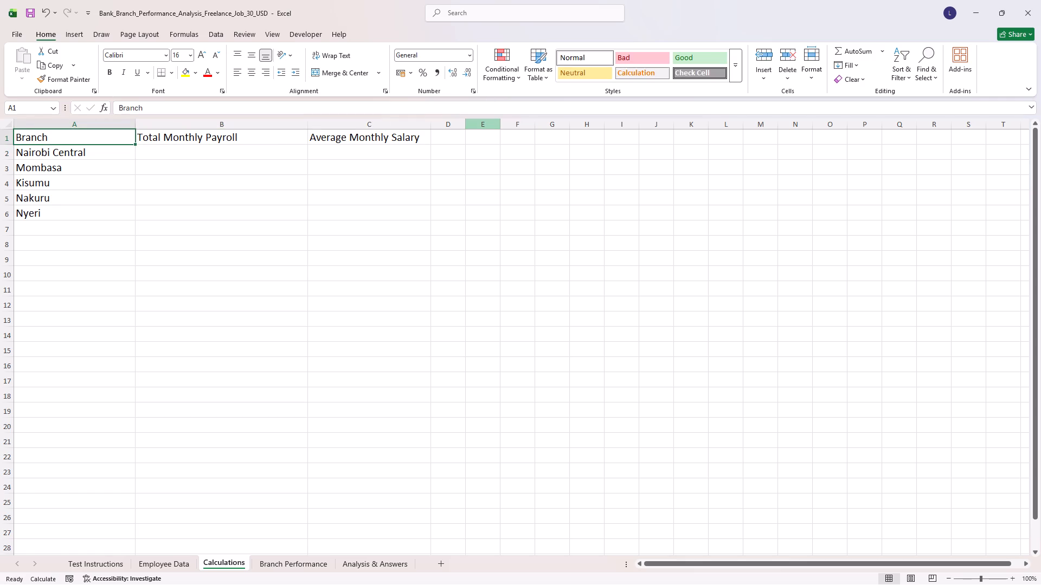
{"action": "left_click", "coordinate": [422, 138], "text": "shift"}
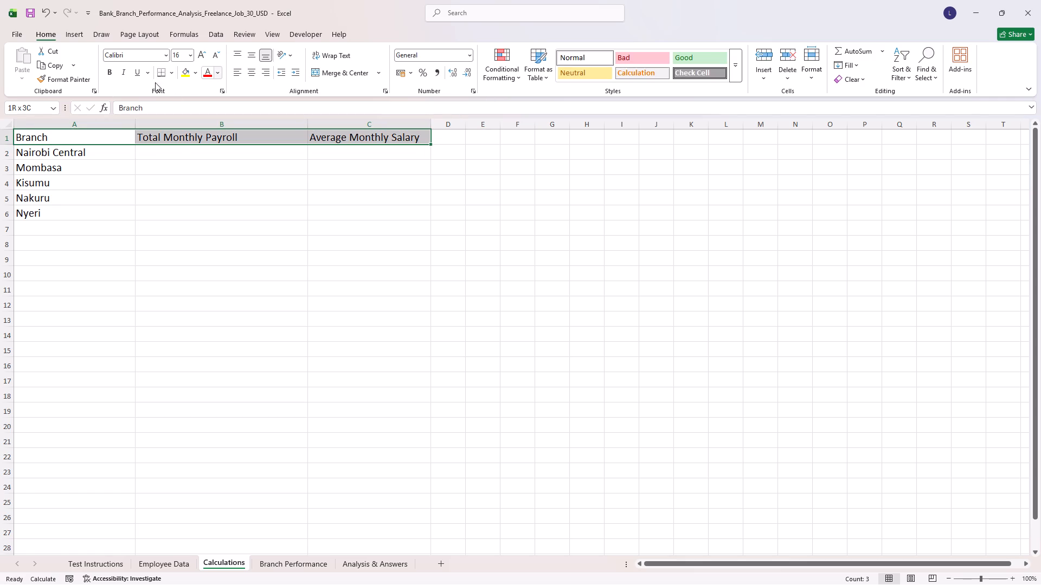
{"action": "left_click", "coordinate": [195, 71]}
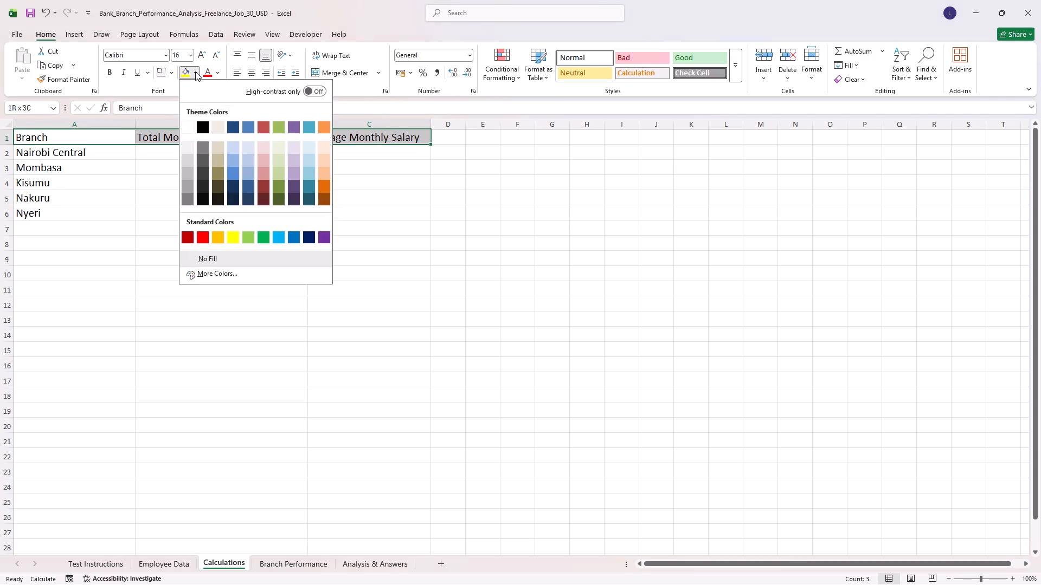
{"action": "left_click", "coordinate": [242, 175]}
{"action": "left_click", "coordinate": [322, 236]}
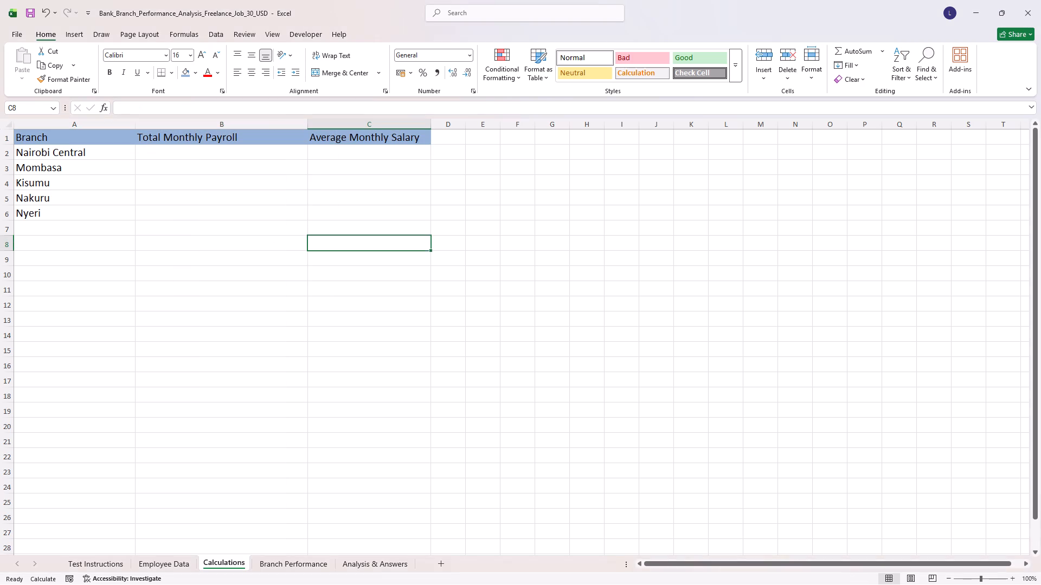
Select cell B2, and in Chrome switch to YouTube and resume the paused video.
{"action": "left_click", "coordinate": [182, 153]}
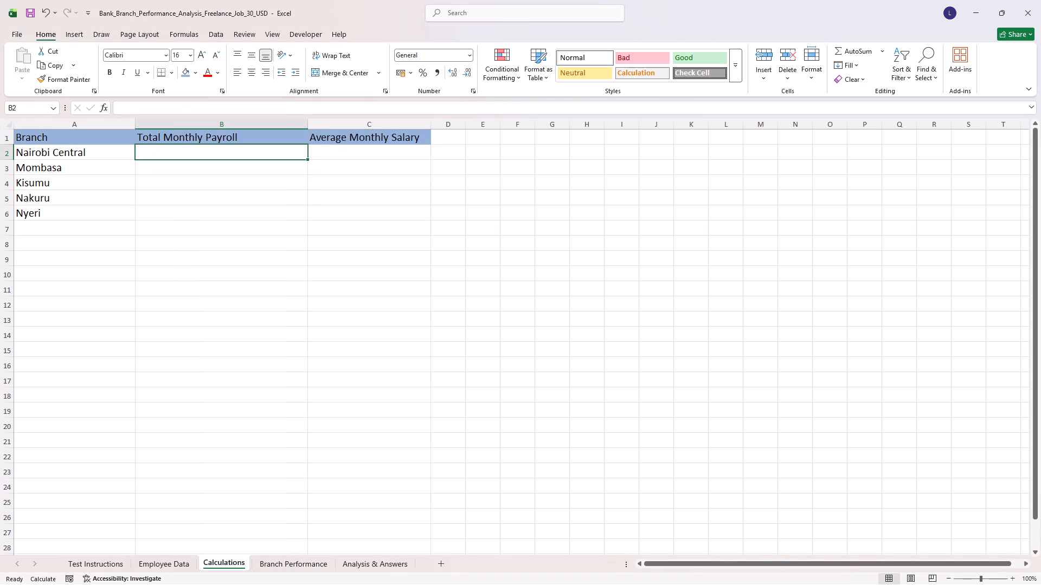
{"action": "left_click", "coordinate": [504, 577]}
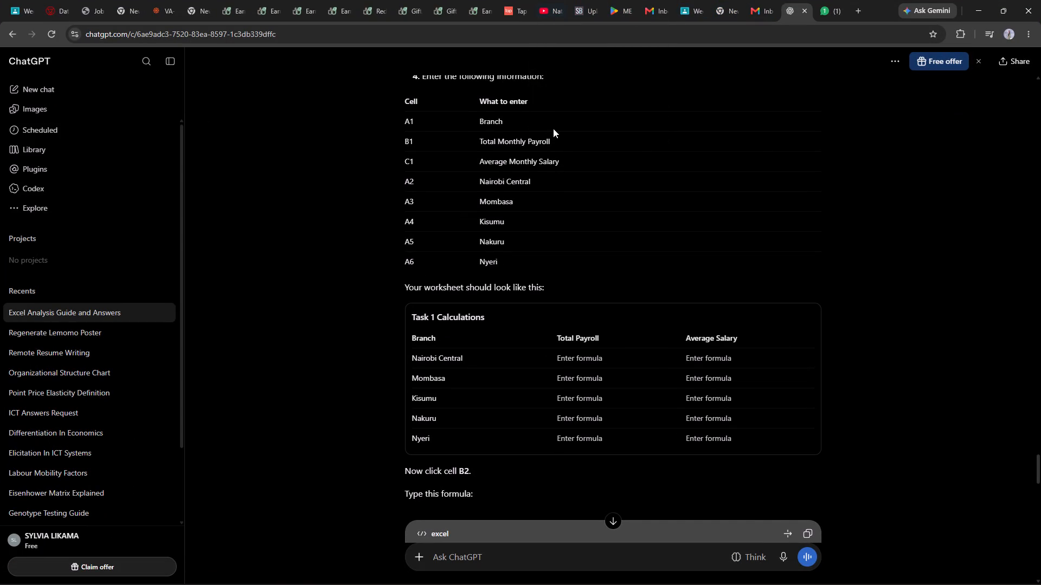
{"action": "left_click", "coordinate": [557, 4]}
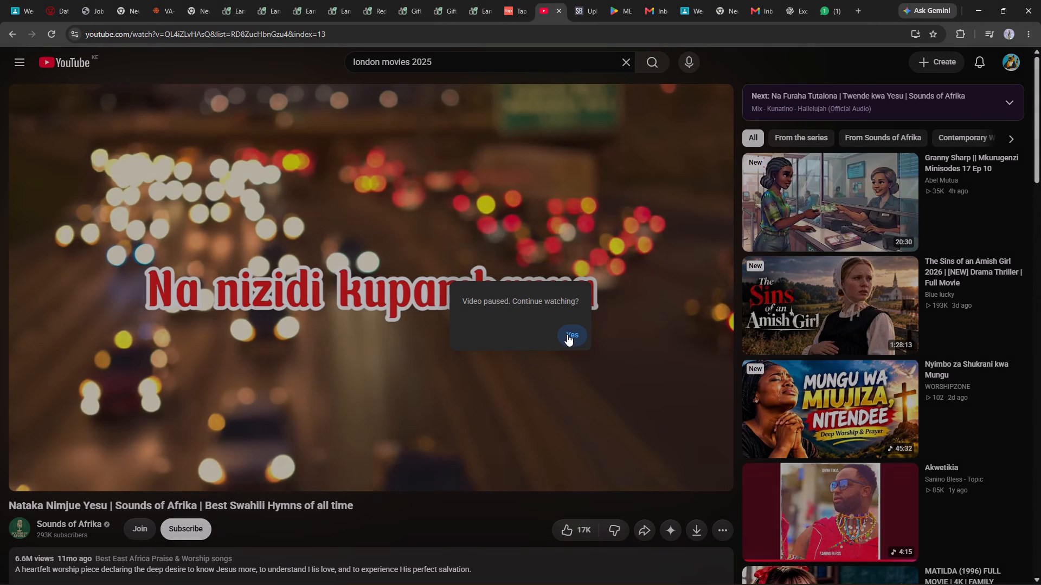
{"action": "left_click", "coordinate": [567, 335]}
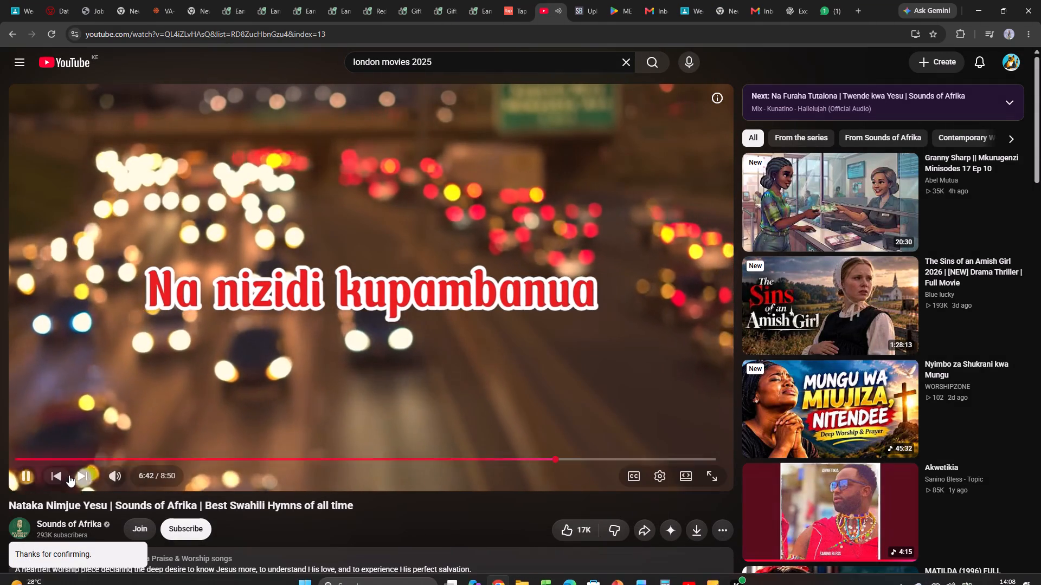
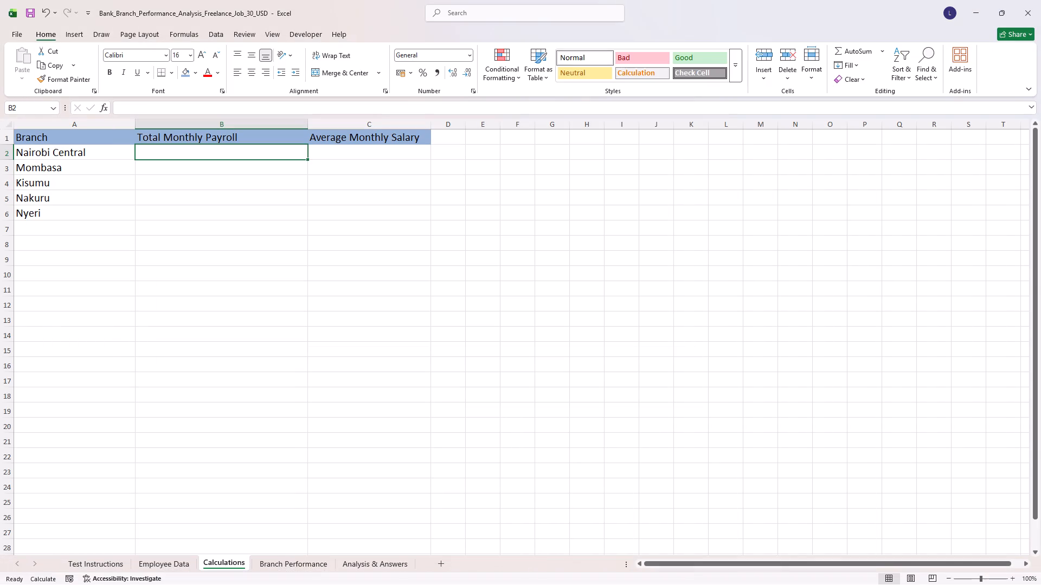
Begin a SUMIF formula in cell B2, checking the ChatGPT guide in Chrome and clearing the stray cell reference from the formula.
{"action": "type", "text": "sum"}
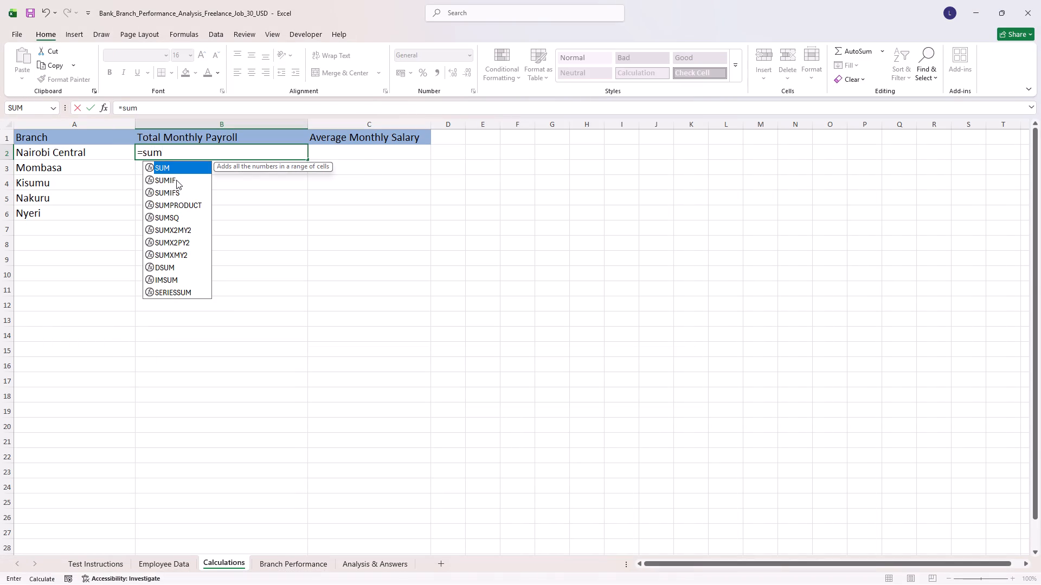
{"action": "double_click", "coordinate": [176, 180]}
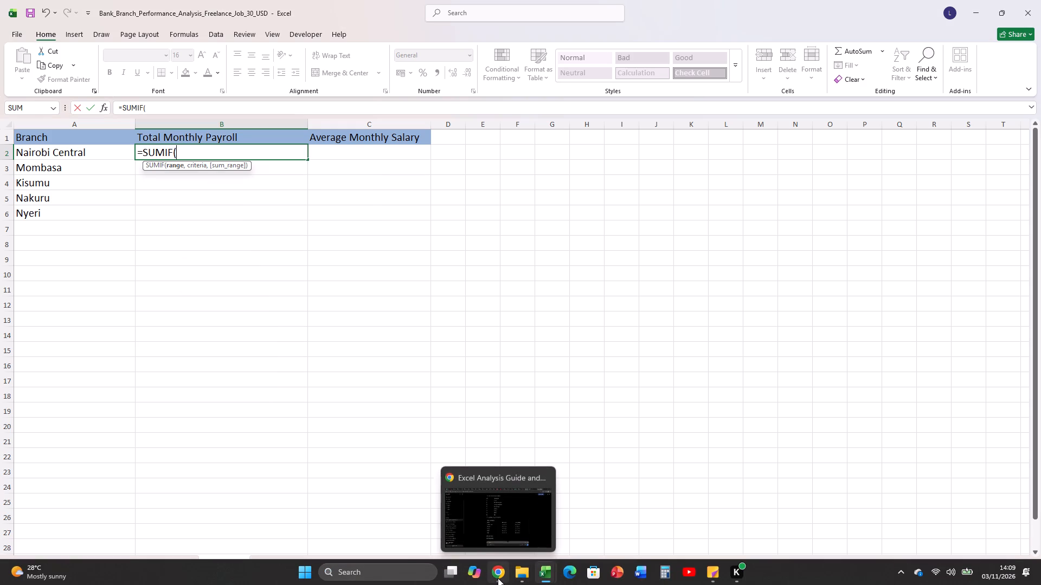
{"action": "left_click", "coordinate": [498, 578]}
{"action": "left_click", "coordinate": [498, 578]}
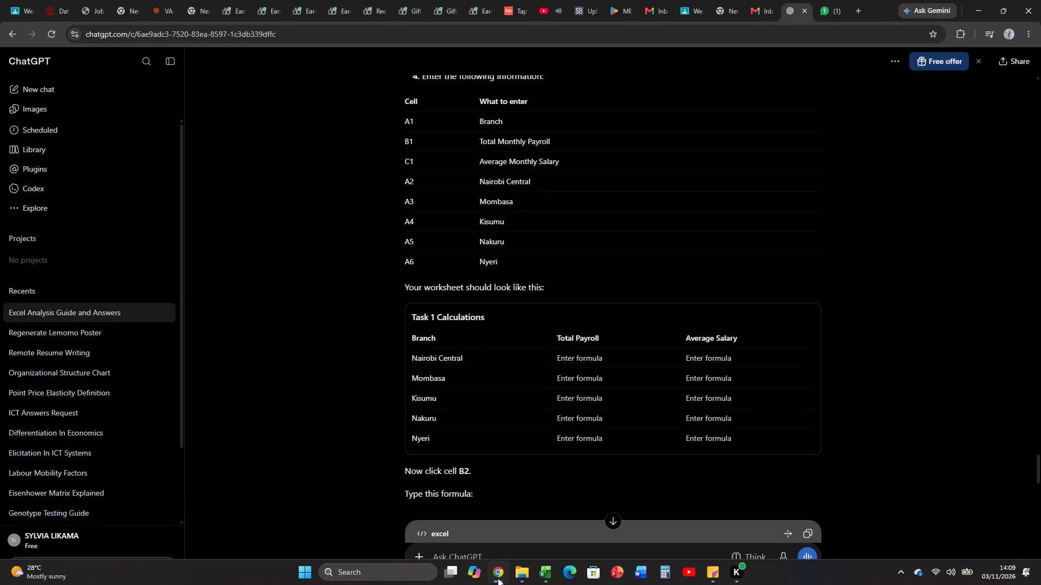
{"action": "left_click", "coordinate": [546, 577]}
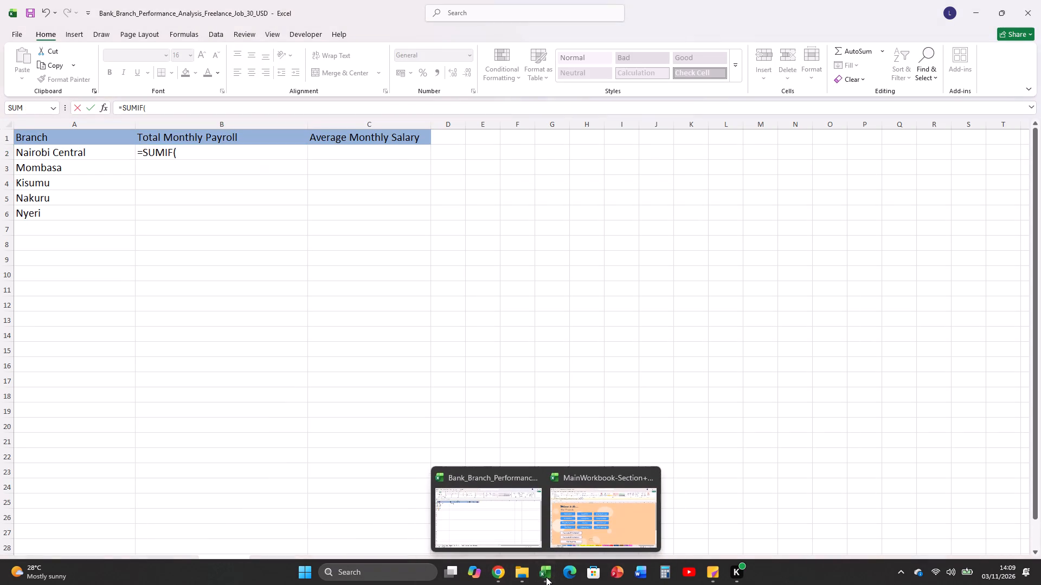
{"action": "left_click", "coordinate": [510, 524]}
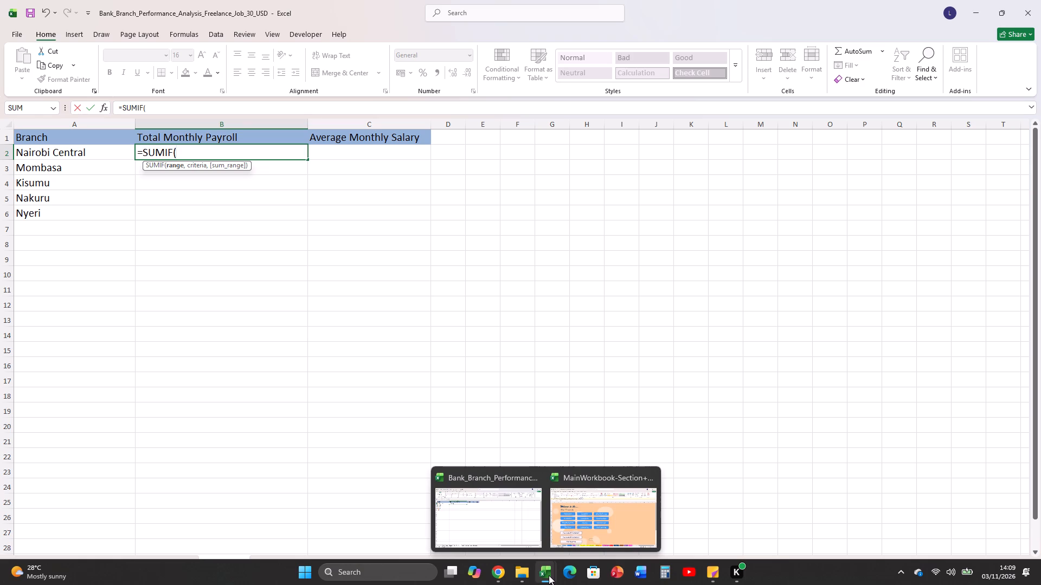
{"action": "left_click", "coordinate": [499, 413]}
{"action": "key", "text": "BackSpace"}
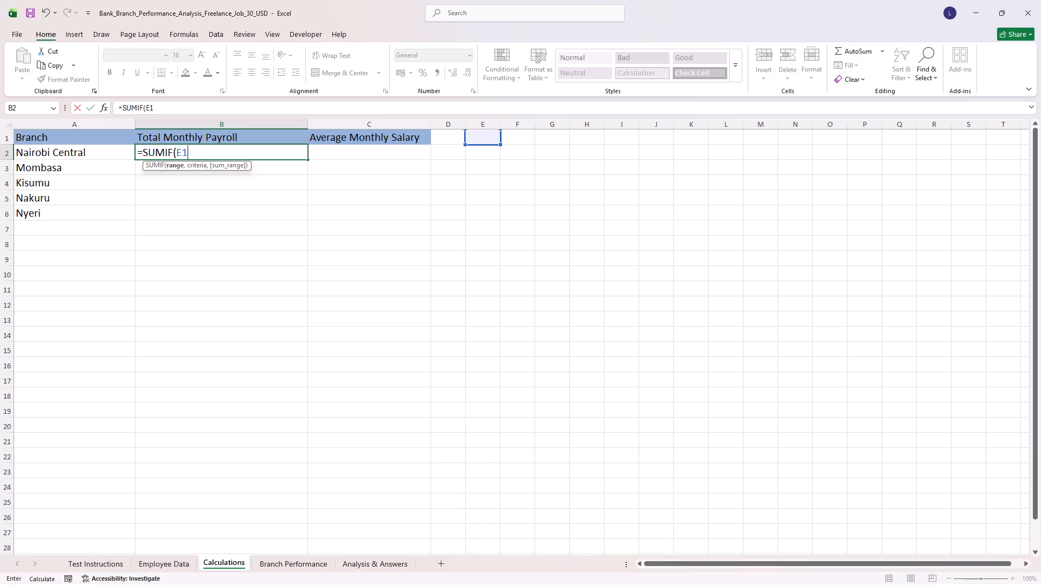
{"action": "key", "text": "BackSpace"}
{"action": "key", "text": "BackSpace"}
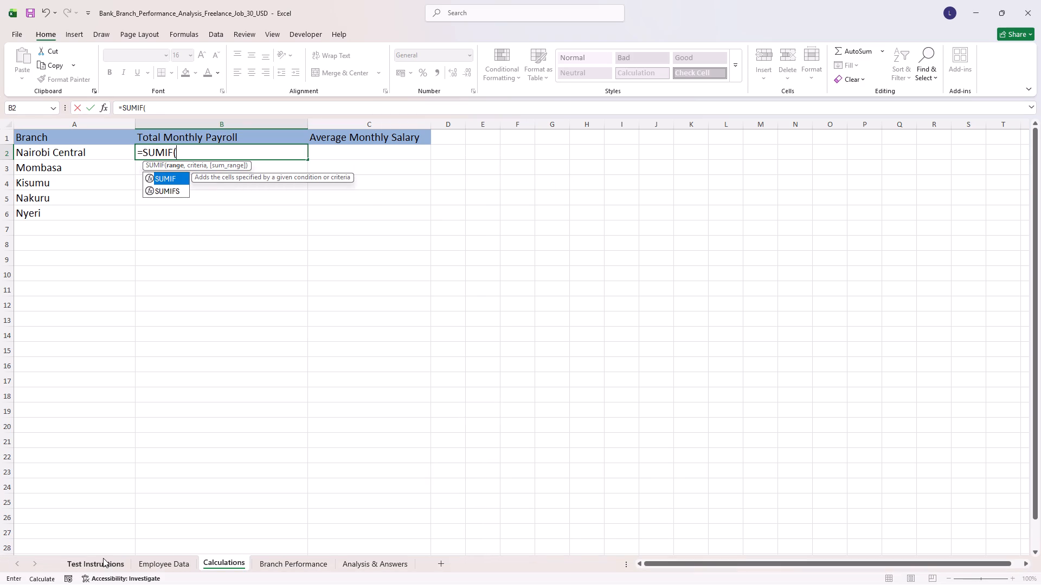
Set the SUMIF range to the Branch column entries C2 to C51 on the Employee Data sheet.
{"action": "left_click", "coordinate": [150, 562]}
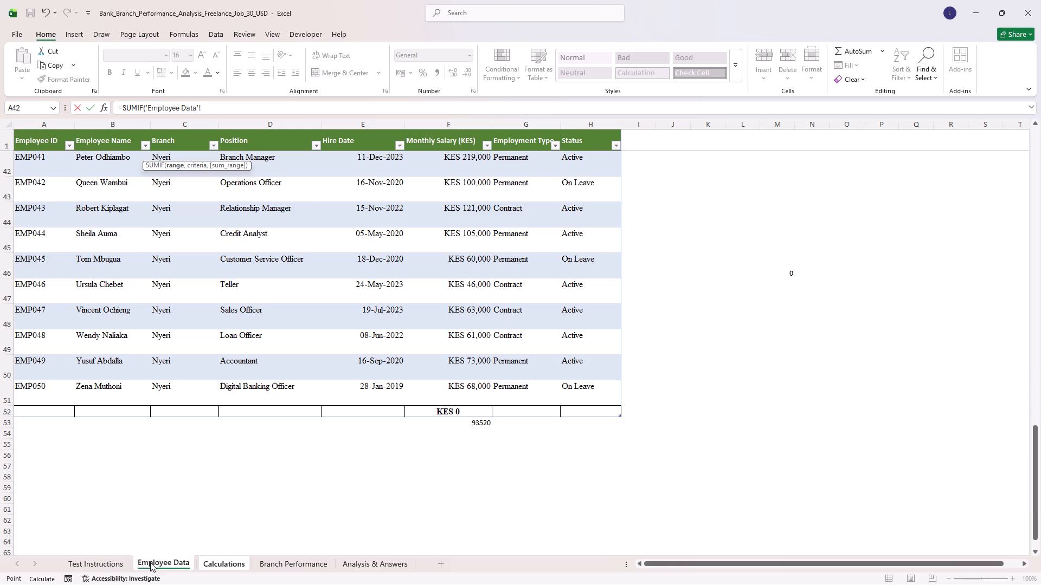
{"action": "scroll", "coordinate": [239, 366], "scroll_direction": "up", "scroll_amount": 4}
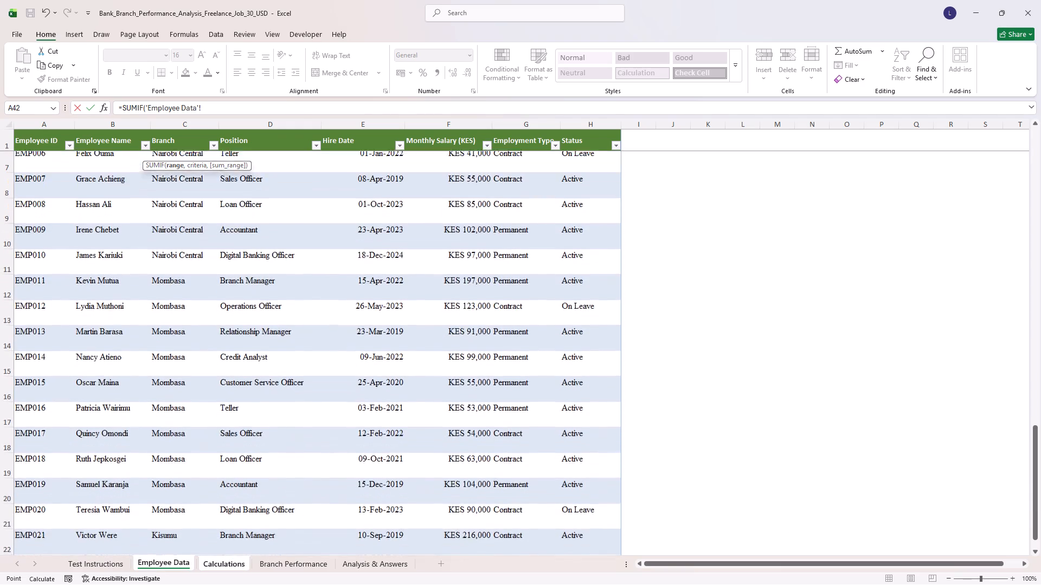
{"action": "scroll", "coordinate": [239, 366], "scroll_direction": "up", "scroll_amount": 2}
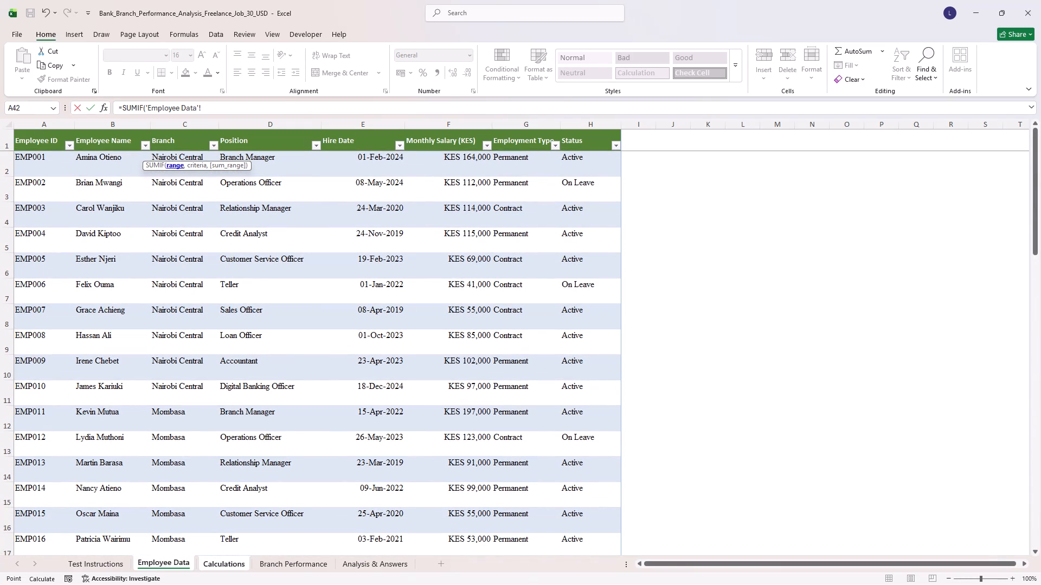
{"action": "left_click", "coordinate": [183, 154]}
{"action": "scroll", "coordinate": [197, 326], "scroll_direction": "down", "scroll_amount": 2}
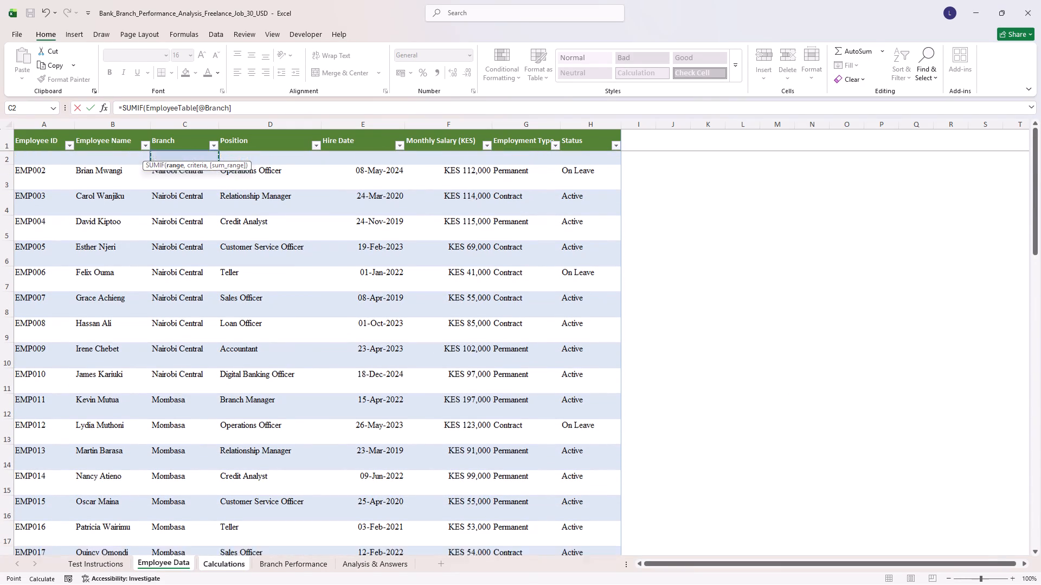
{"action": "scroll", "coordinate": [197, 326], "scroll_direction": "down", "scroll_amount": 6}
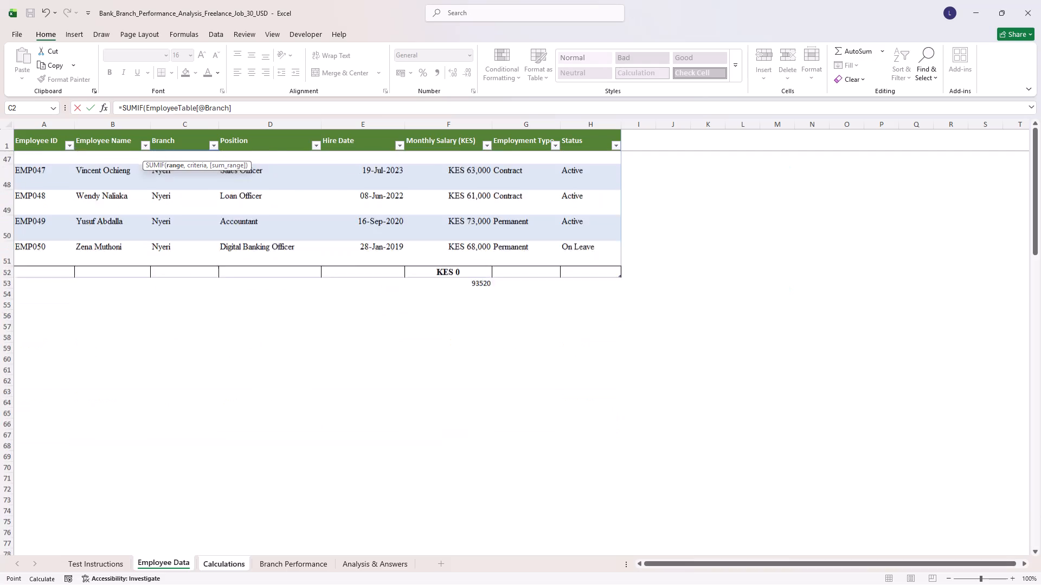
{"action": "scroll", "coordinate": [197, 326], "scroll_direction": "down", "scroll_amount": 1}
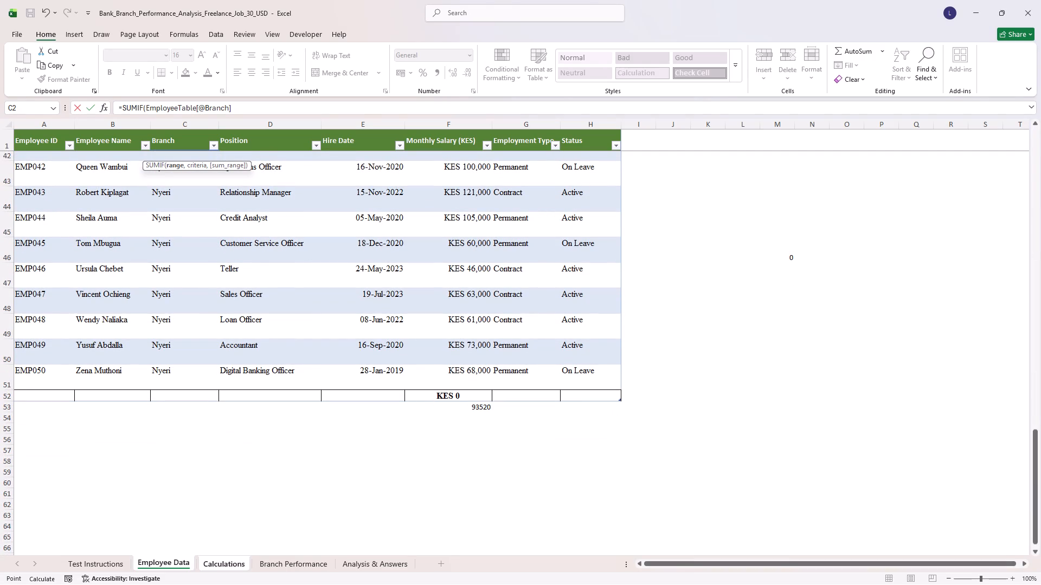
{"action": "left_click", "coordinate": [184, 371], "text": "shift"}
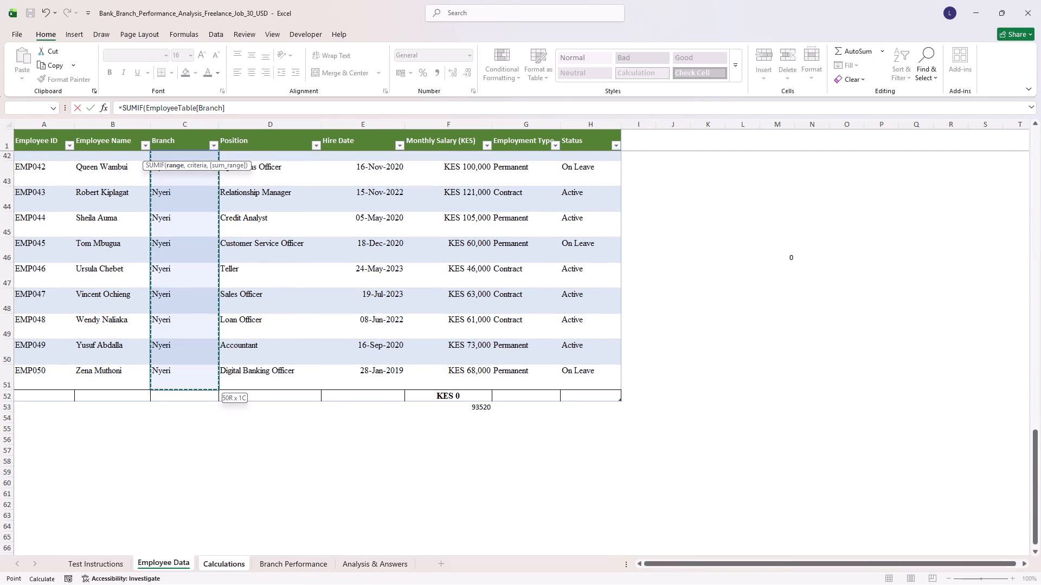
Back on the Calculations sheet, replace the sheet name before C2:C51 in the formula with Employee Data.
{"action": "left_click", "coordinate": [244, 565]}
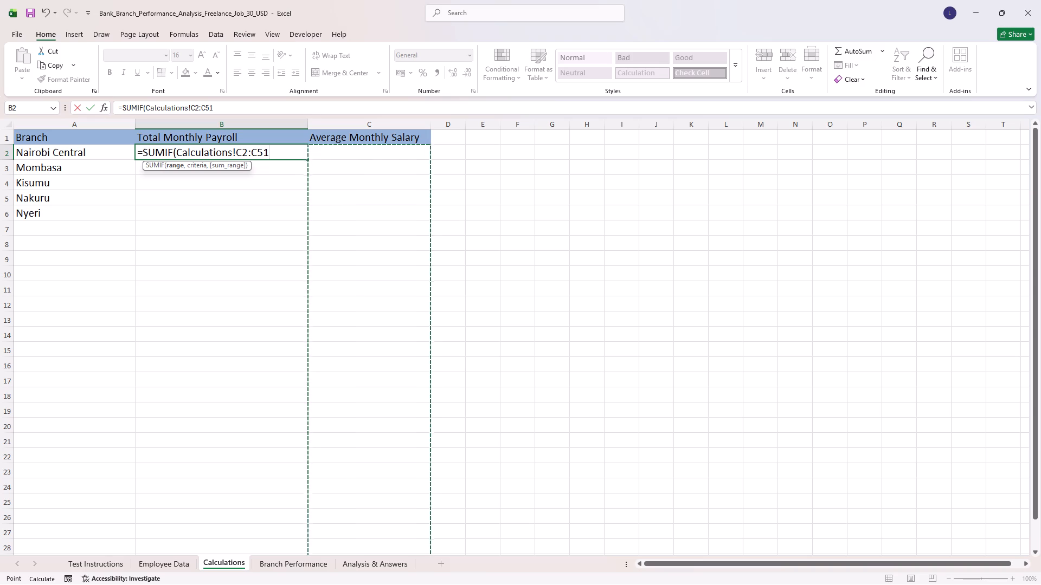
{"action": "left_click_drag", "start_coordinate": [232, 152], "coordinate": [178, 155]}
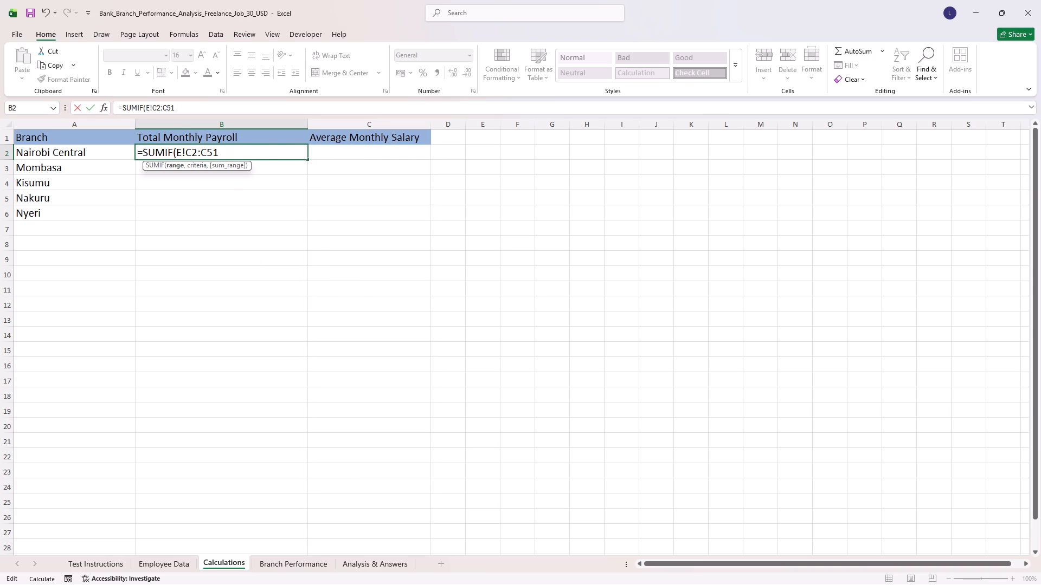
{"action": "type", "text": "mplo"}
{"action": "type", "text": "yee"}
{"action": "key", "text": "space"}
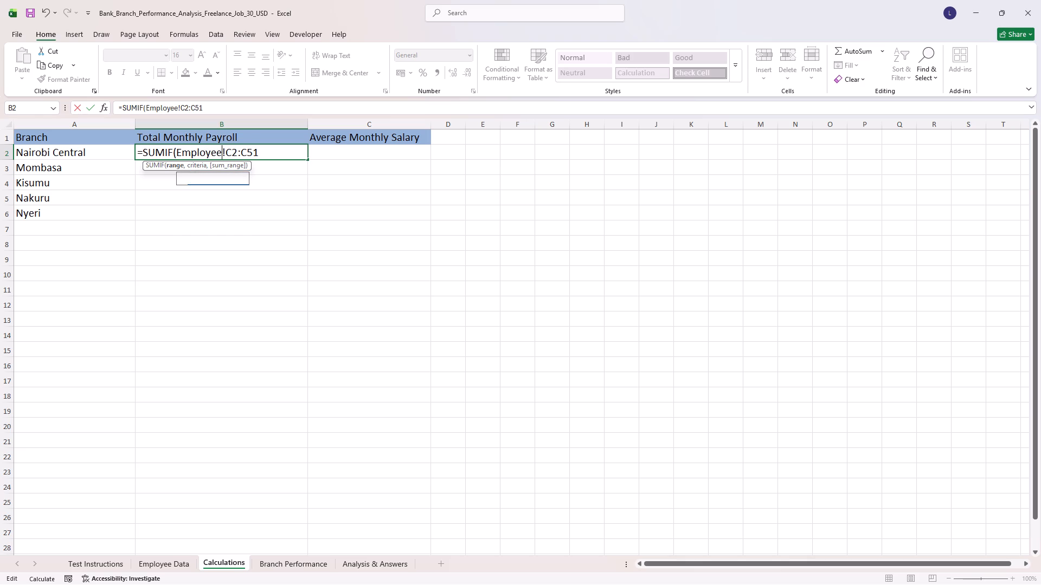
{"action": "key", "text": "a"}
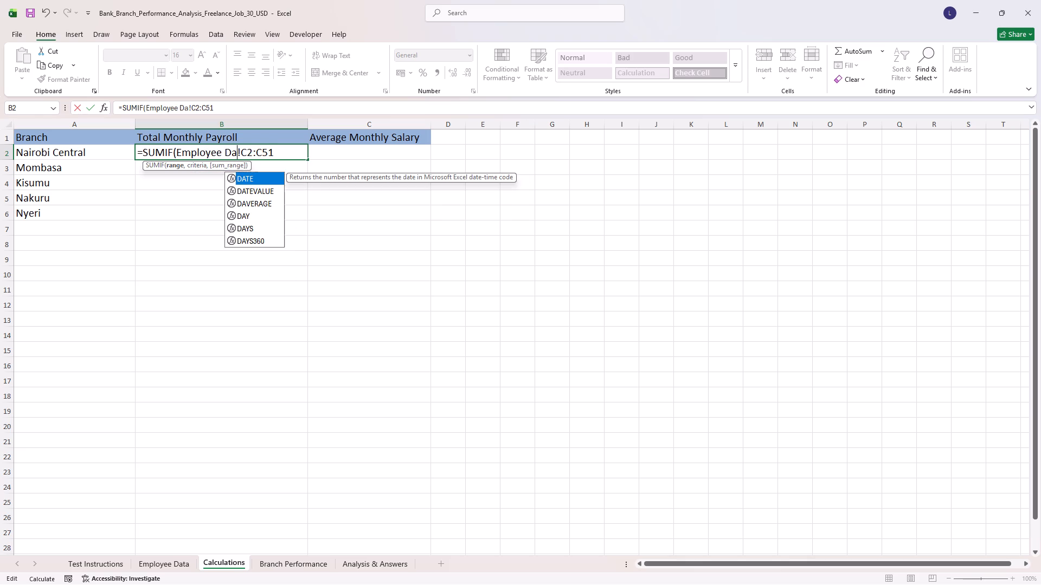
{"action": "type", "text": "ta"}
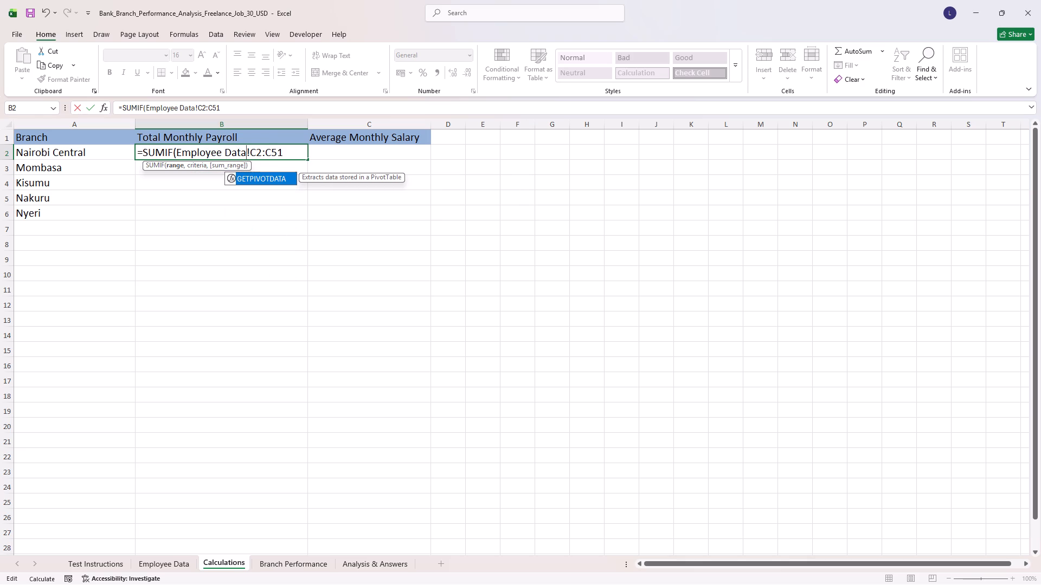
Add A2 as the SUMIF criteria at the end of the formula, followed by a separator for the sum range.
{"action": "left_click", "coordinate": [291, 149]}
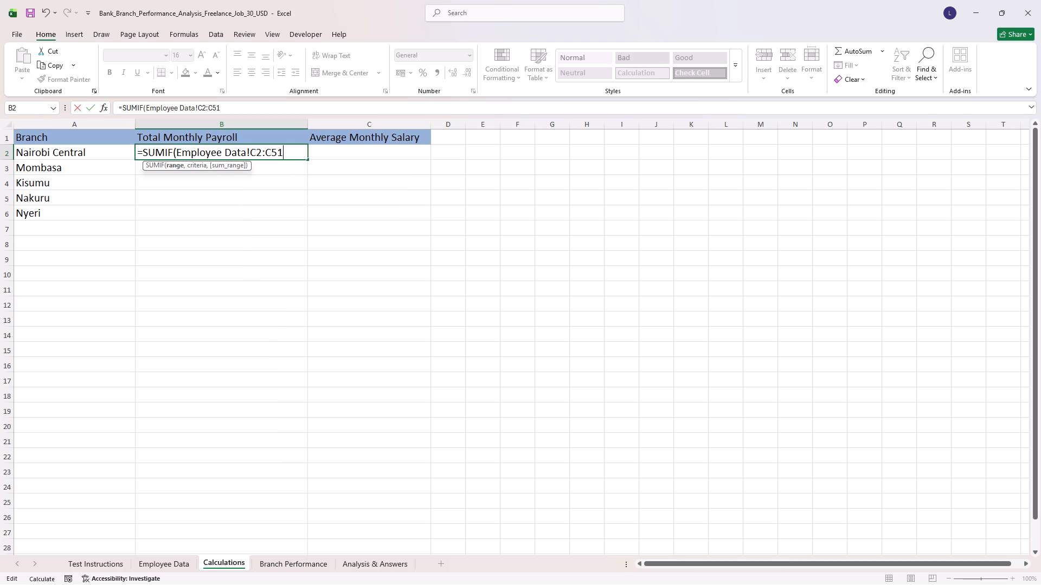
{"action": "key", "text": "comma"}
{"action": "key", "text": "a"}
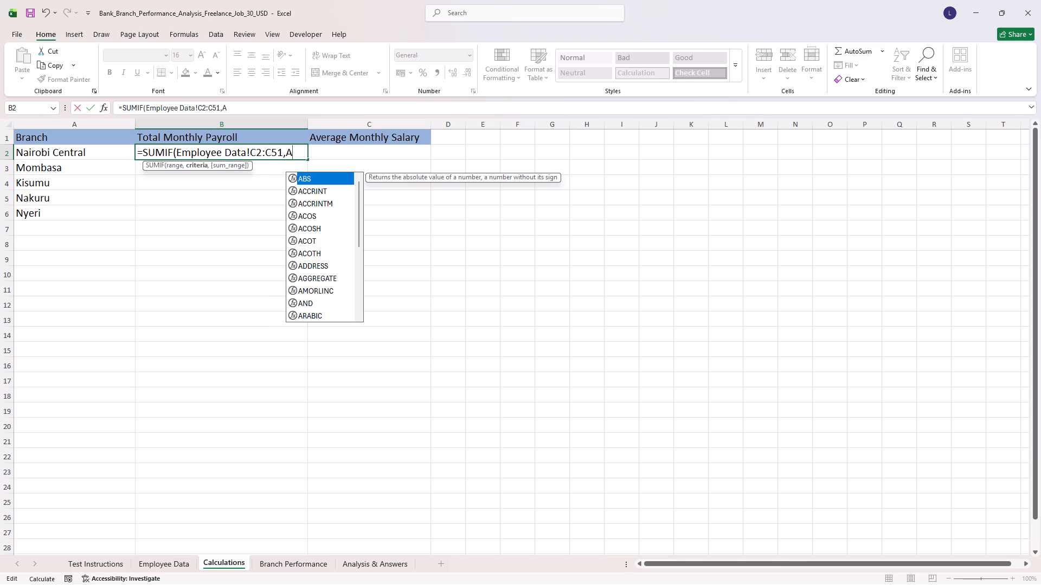
{"action": "key", "text": "2"}
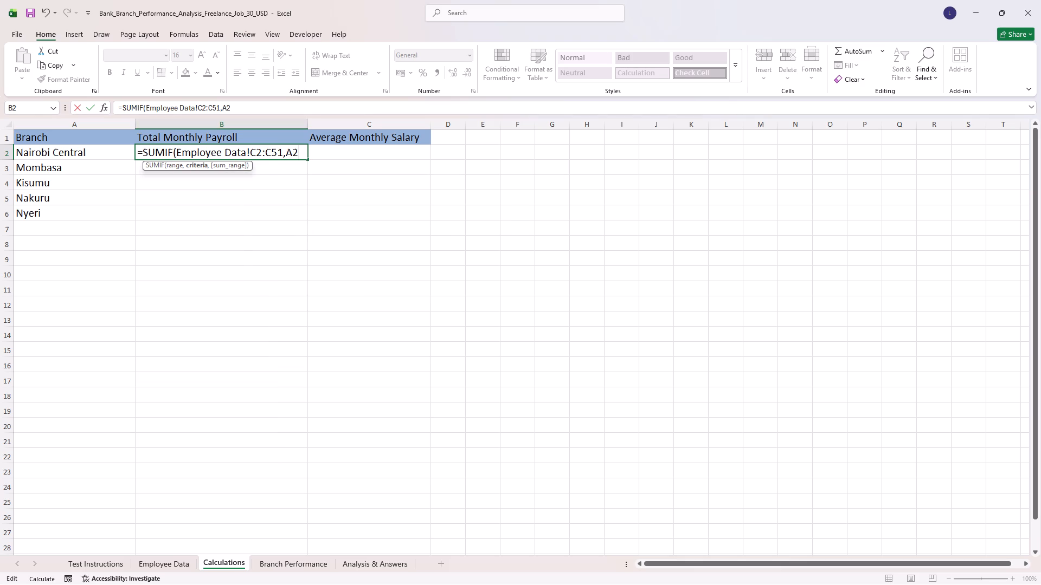
{"action": "key", "text": "comma"}
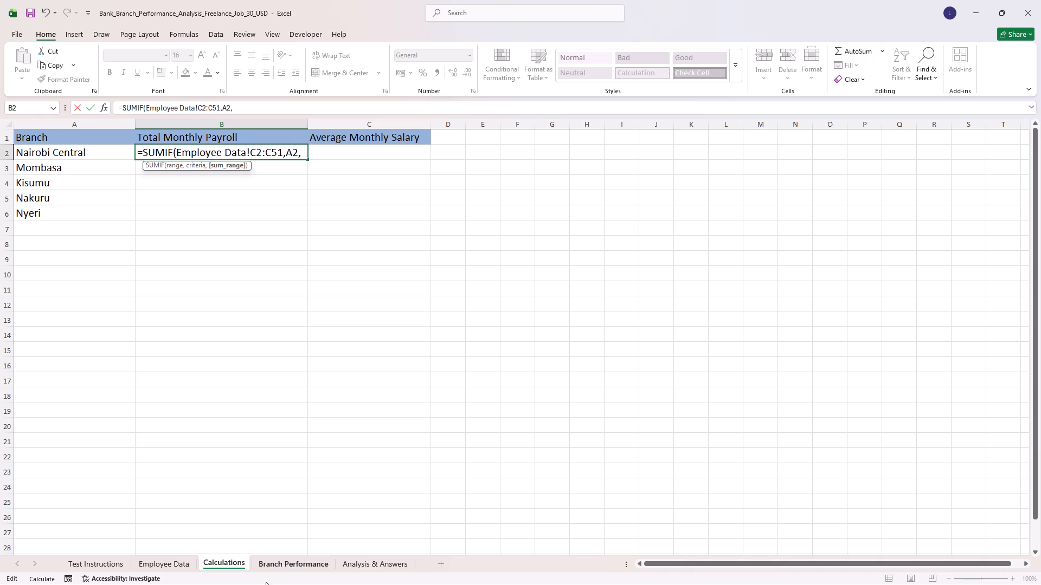
Start the sum range argument with the sheet reference Employee Data!, replacing the inserted Calculations sheet name.
{"action": "left_click", "coordinate": [115, 563]}
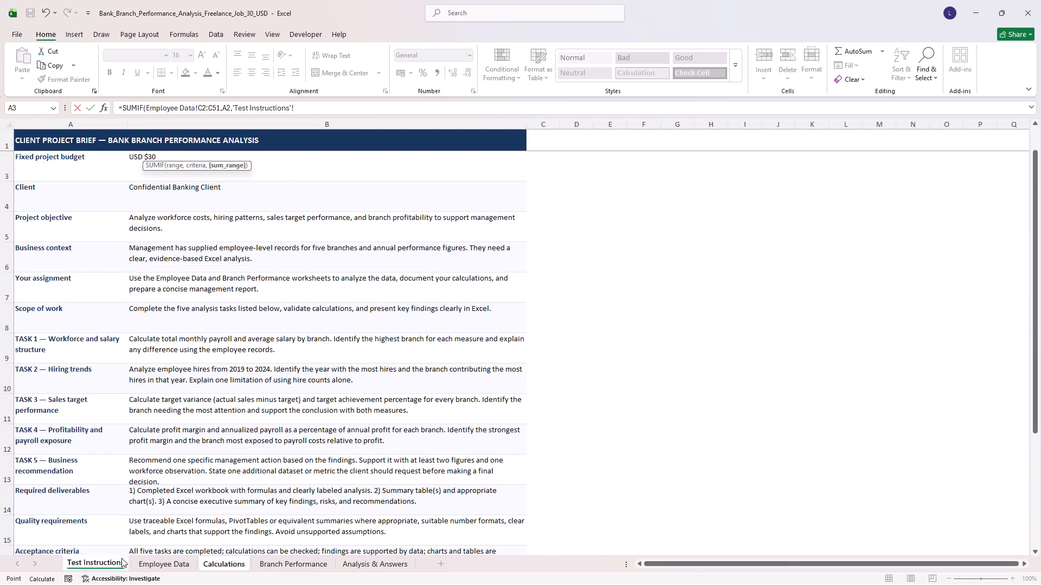
{"action": "left_click", "coordinate": [151, 565]}
{"action": "scroll", "coordinate": [290, 433], "scroll_direction": "up", "scroll_amount": 3}
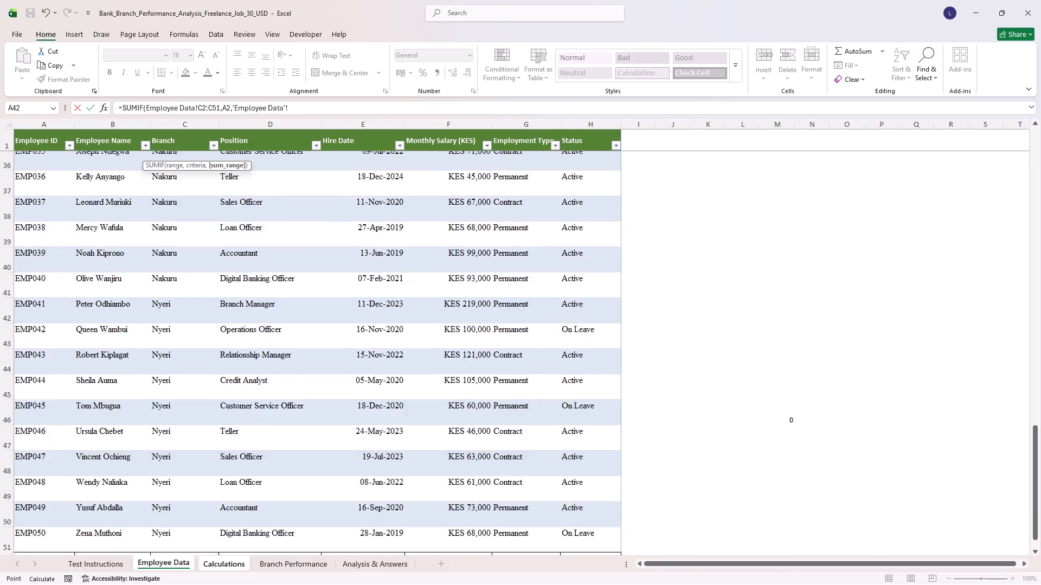
{"action": "scroll", "coordinate": [290, 433], "scroll_direction": "up", "scroll_amount": 2}
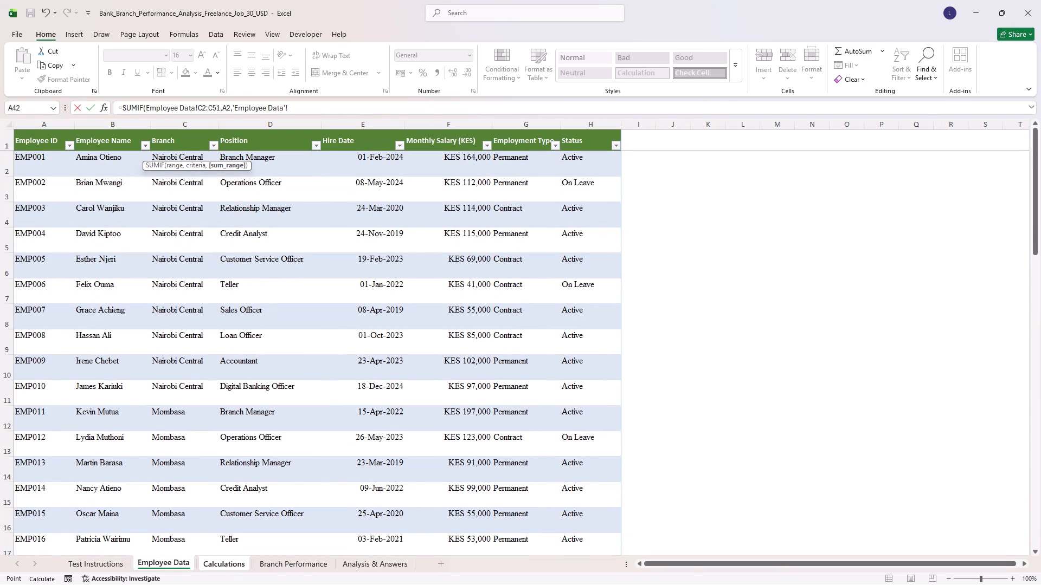
{"action": "left_click", "coordinate": [238, 563]}
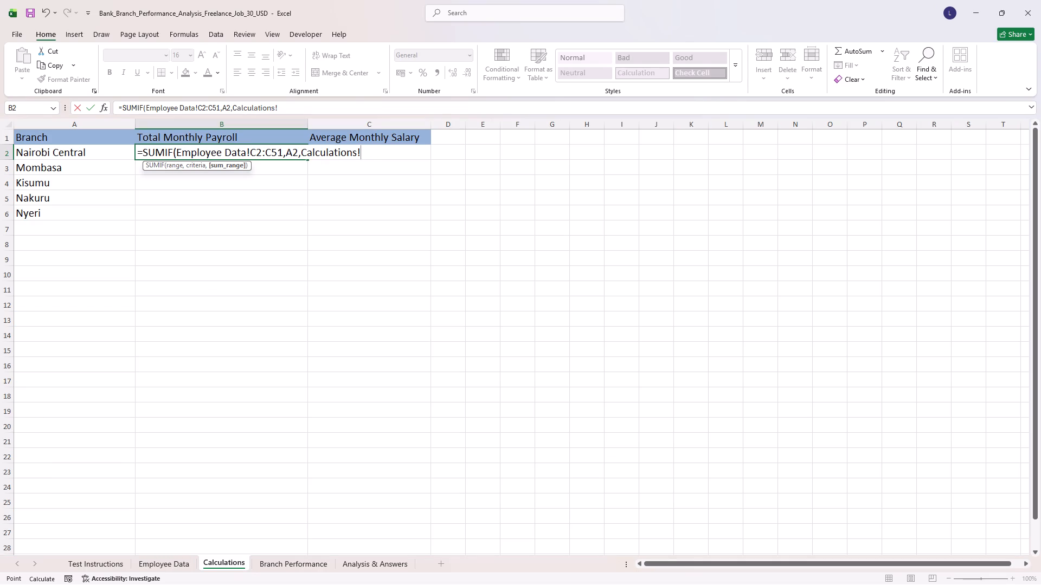
{"action": "left_click_drag", "start_coordinate": [356, 155], "coordinate": [300, 155]}
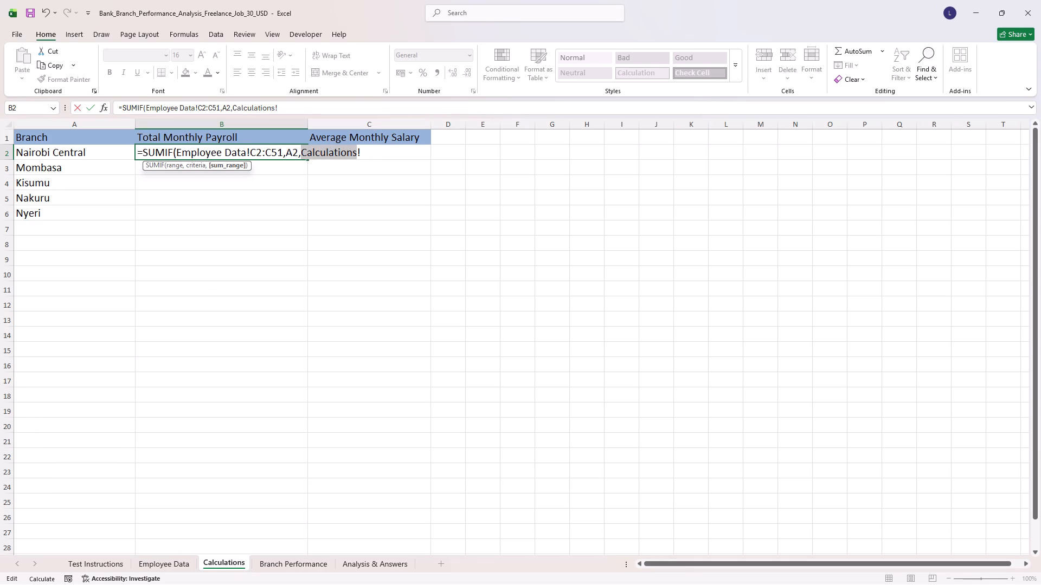
{"action": "type", "text": "mployee"}
{"action": "key", "text": "space"}
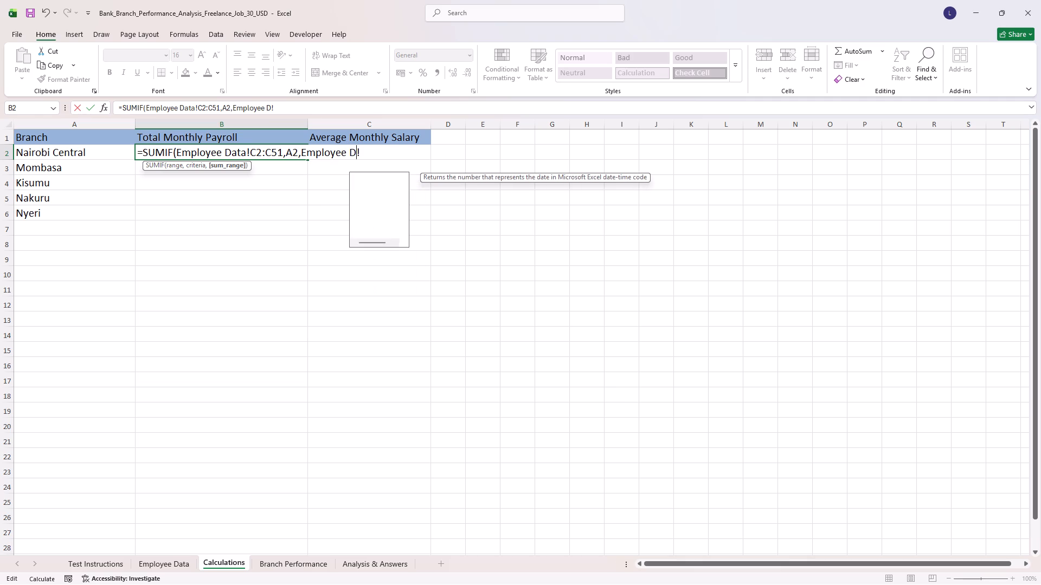
{"action": "type", "text": "ata"}
{"action": "key", "text": "space"}
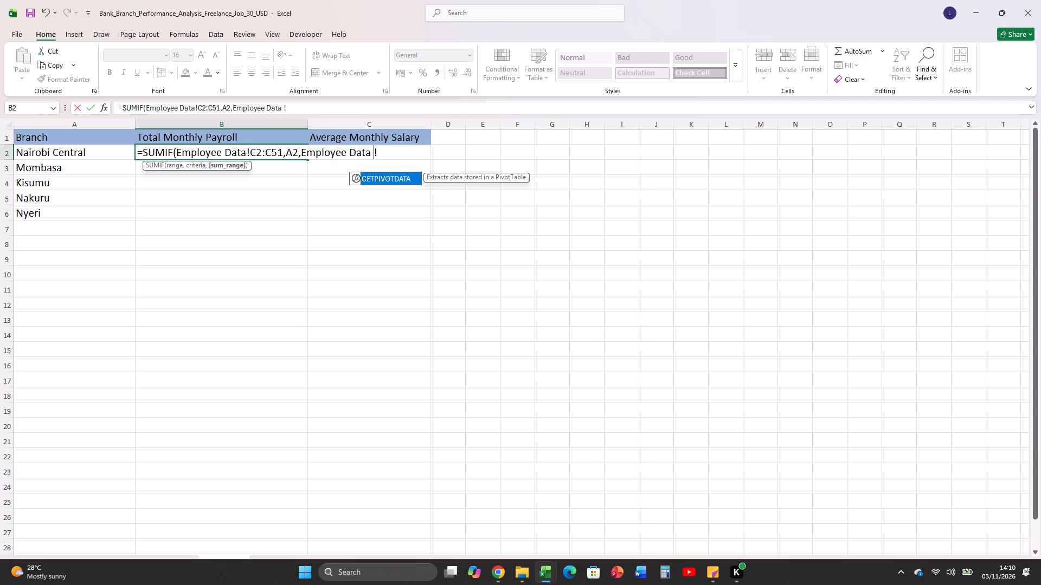
{"action": "key", "text": "BackSpace"}
{"action": "key", "text": "BackSpace"}
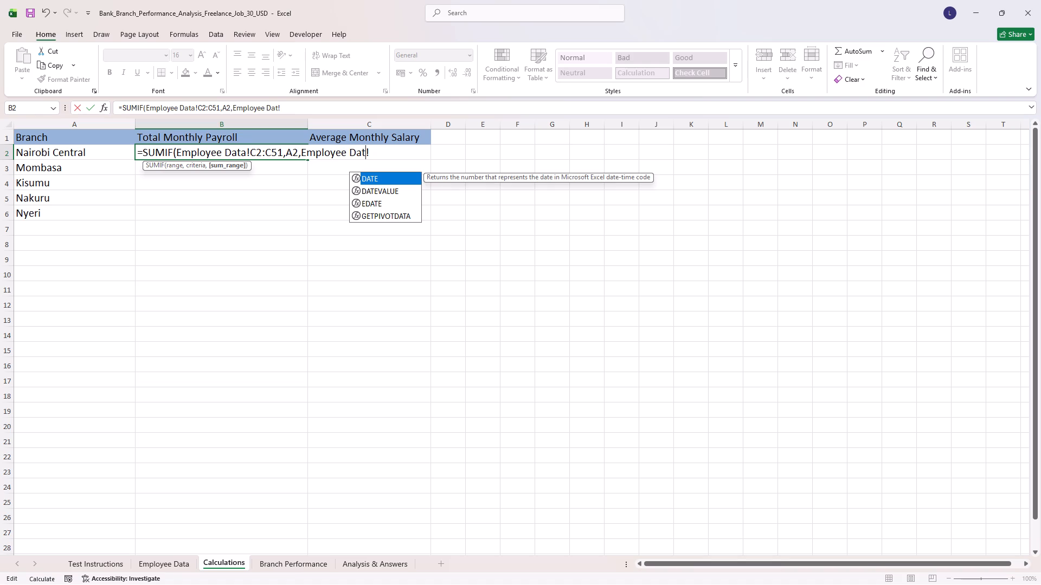
{"action": "key", "text": "a"}
{"action": "key", "text": "Right"}
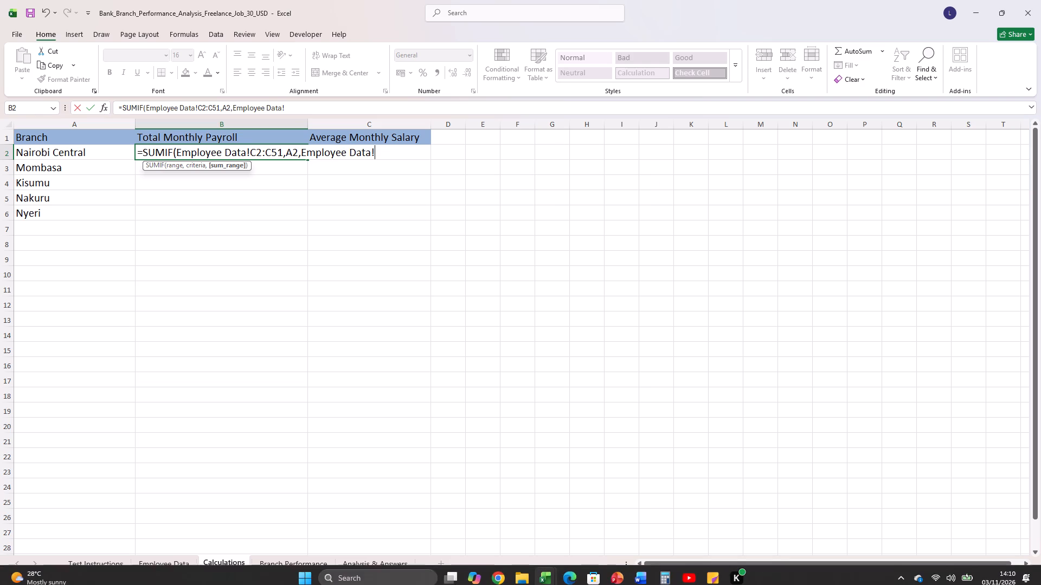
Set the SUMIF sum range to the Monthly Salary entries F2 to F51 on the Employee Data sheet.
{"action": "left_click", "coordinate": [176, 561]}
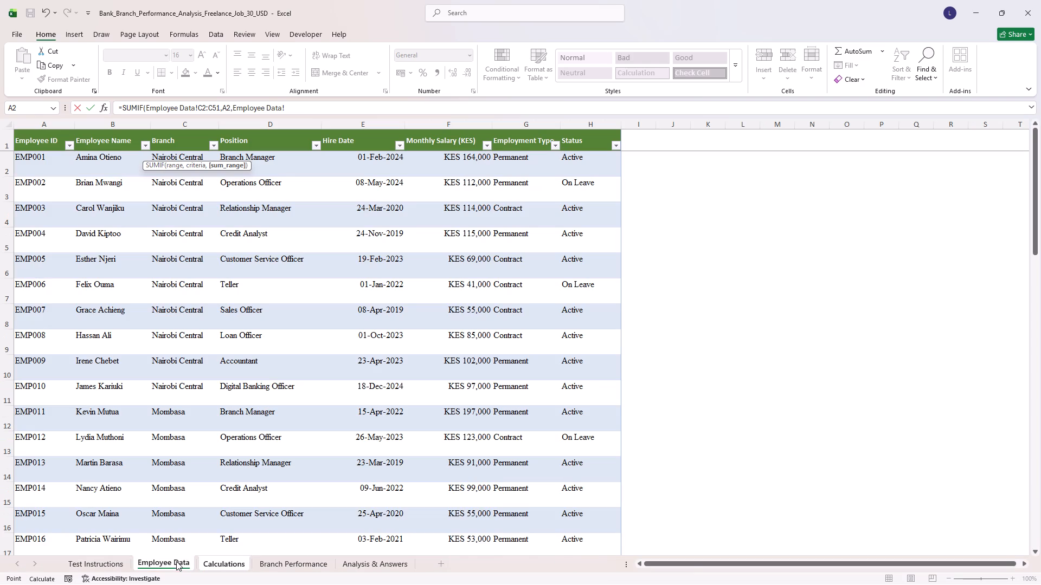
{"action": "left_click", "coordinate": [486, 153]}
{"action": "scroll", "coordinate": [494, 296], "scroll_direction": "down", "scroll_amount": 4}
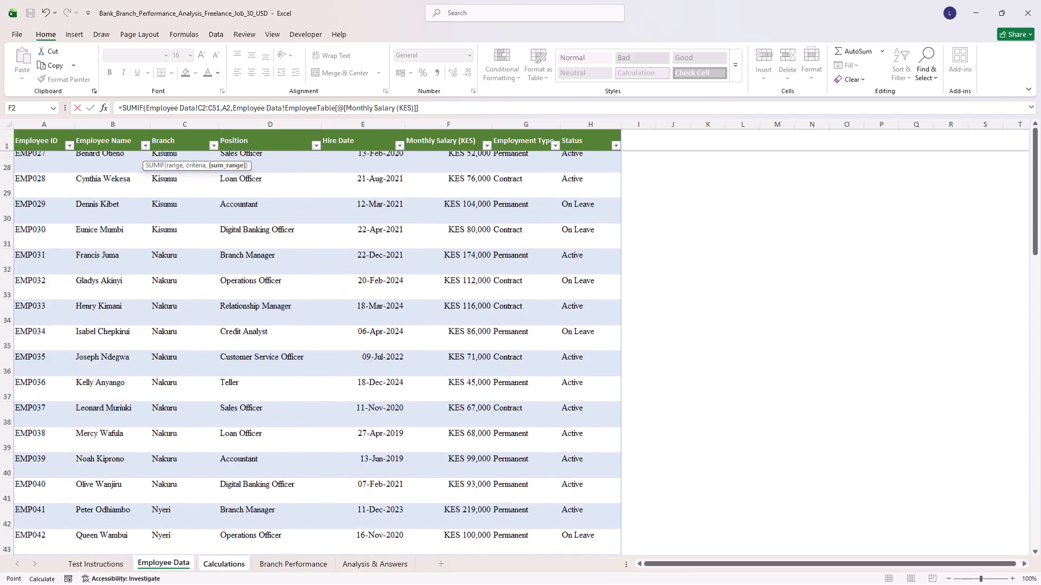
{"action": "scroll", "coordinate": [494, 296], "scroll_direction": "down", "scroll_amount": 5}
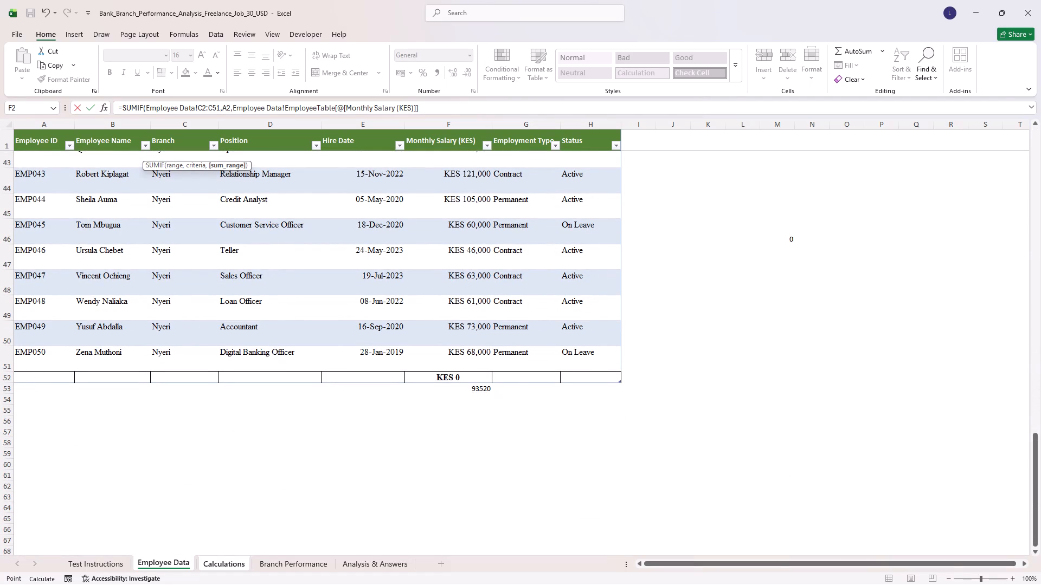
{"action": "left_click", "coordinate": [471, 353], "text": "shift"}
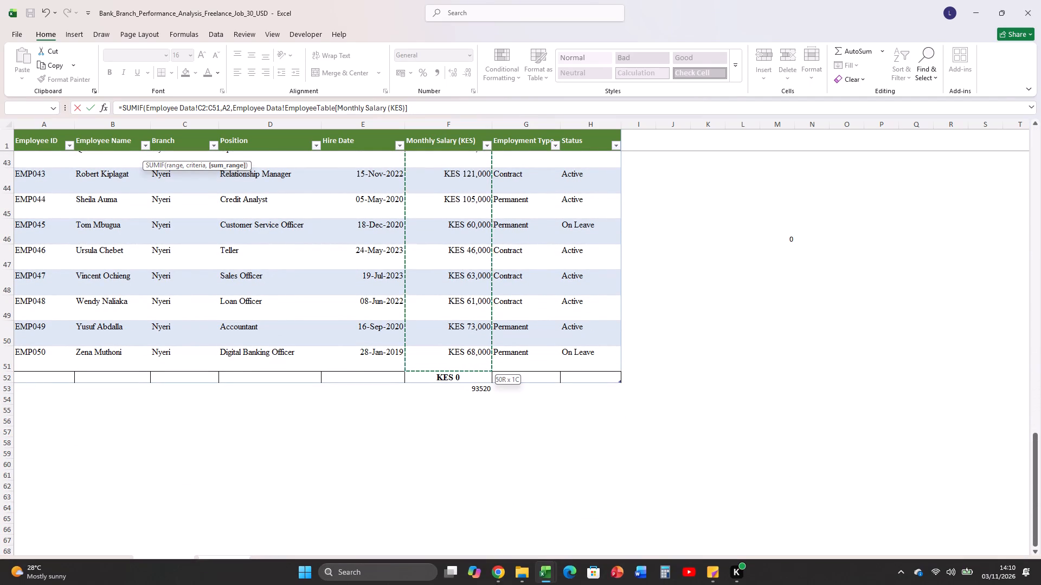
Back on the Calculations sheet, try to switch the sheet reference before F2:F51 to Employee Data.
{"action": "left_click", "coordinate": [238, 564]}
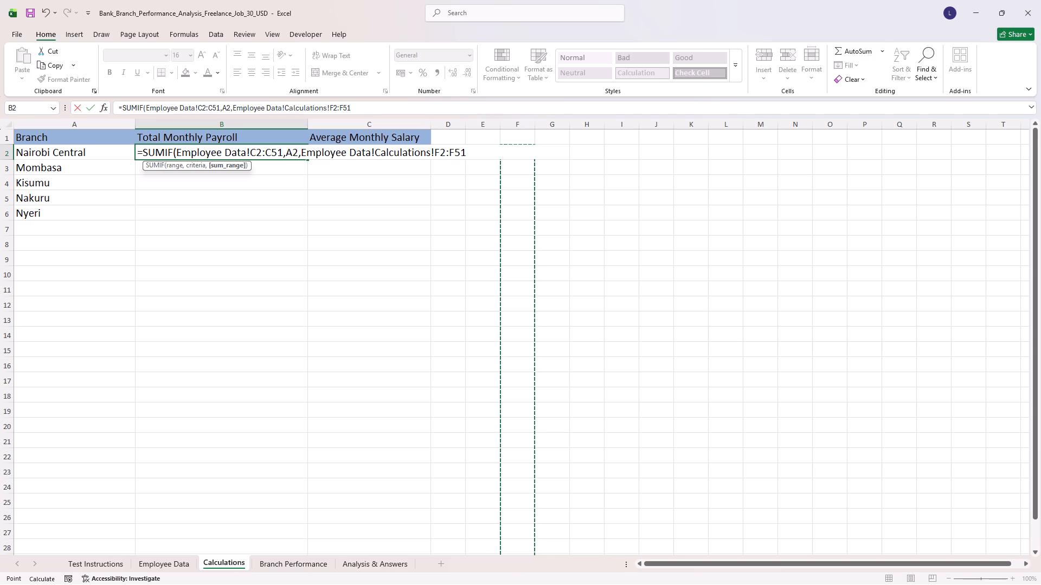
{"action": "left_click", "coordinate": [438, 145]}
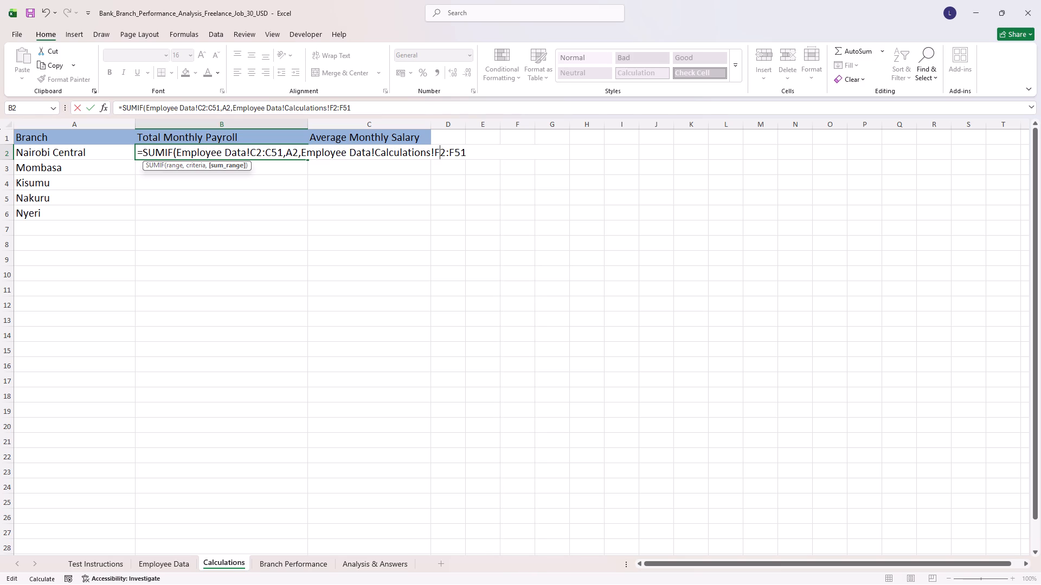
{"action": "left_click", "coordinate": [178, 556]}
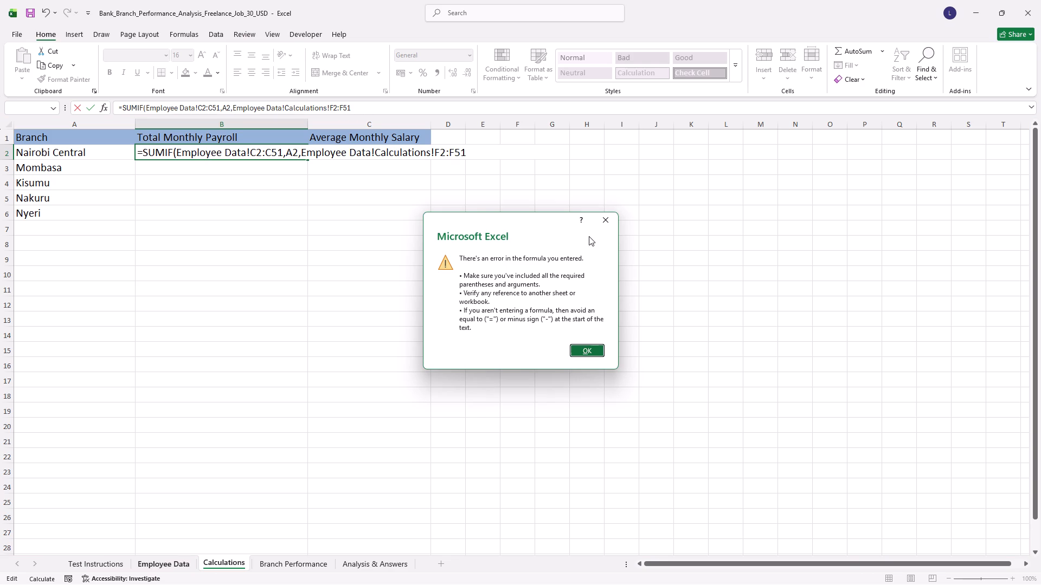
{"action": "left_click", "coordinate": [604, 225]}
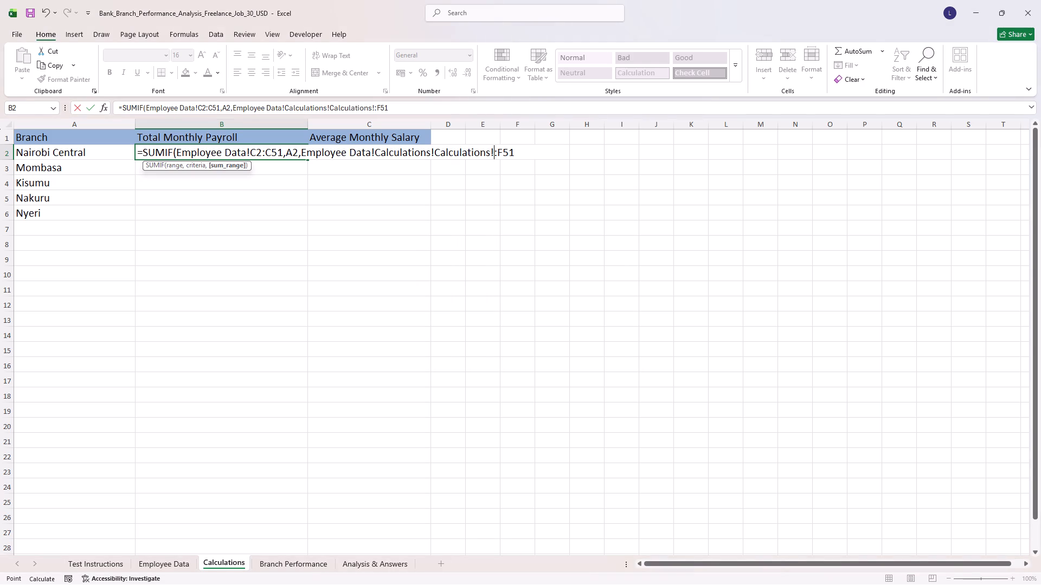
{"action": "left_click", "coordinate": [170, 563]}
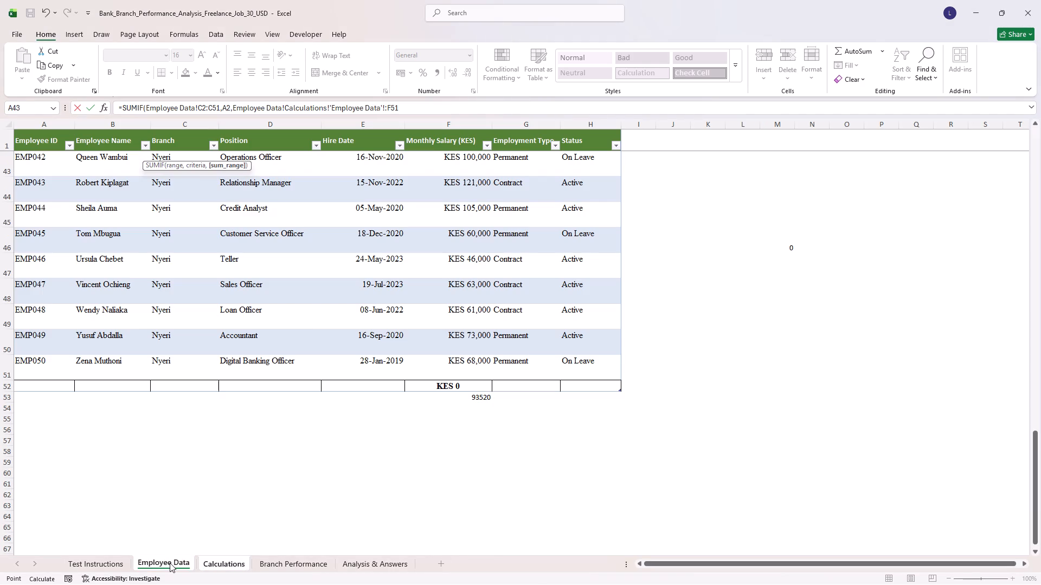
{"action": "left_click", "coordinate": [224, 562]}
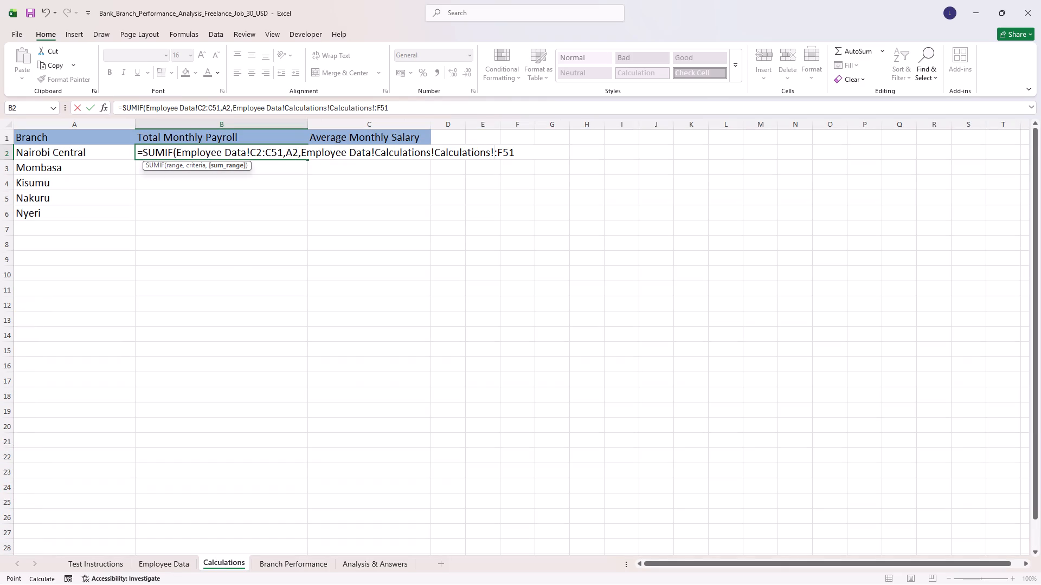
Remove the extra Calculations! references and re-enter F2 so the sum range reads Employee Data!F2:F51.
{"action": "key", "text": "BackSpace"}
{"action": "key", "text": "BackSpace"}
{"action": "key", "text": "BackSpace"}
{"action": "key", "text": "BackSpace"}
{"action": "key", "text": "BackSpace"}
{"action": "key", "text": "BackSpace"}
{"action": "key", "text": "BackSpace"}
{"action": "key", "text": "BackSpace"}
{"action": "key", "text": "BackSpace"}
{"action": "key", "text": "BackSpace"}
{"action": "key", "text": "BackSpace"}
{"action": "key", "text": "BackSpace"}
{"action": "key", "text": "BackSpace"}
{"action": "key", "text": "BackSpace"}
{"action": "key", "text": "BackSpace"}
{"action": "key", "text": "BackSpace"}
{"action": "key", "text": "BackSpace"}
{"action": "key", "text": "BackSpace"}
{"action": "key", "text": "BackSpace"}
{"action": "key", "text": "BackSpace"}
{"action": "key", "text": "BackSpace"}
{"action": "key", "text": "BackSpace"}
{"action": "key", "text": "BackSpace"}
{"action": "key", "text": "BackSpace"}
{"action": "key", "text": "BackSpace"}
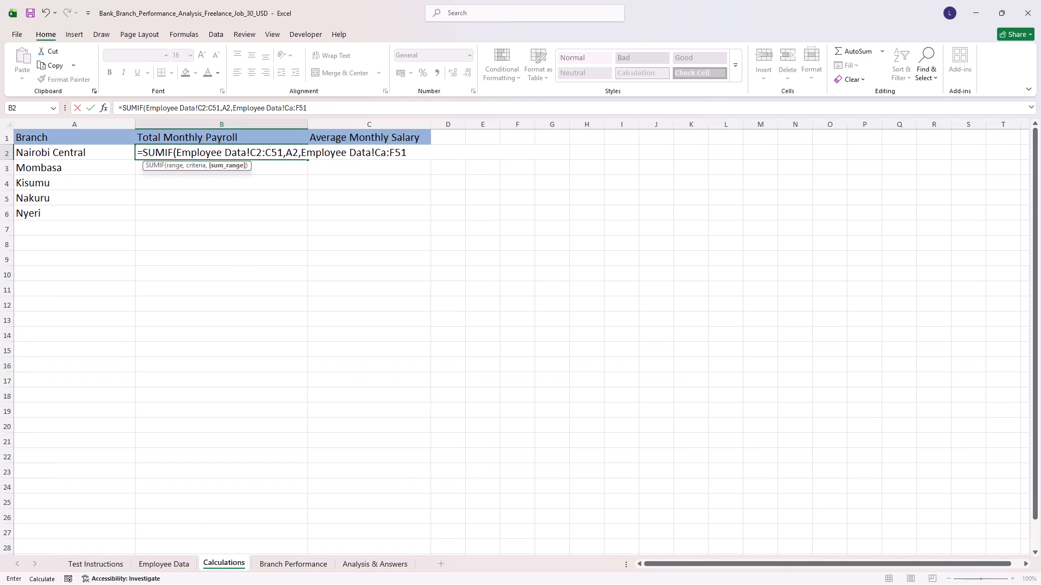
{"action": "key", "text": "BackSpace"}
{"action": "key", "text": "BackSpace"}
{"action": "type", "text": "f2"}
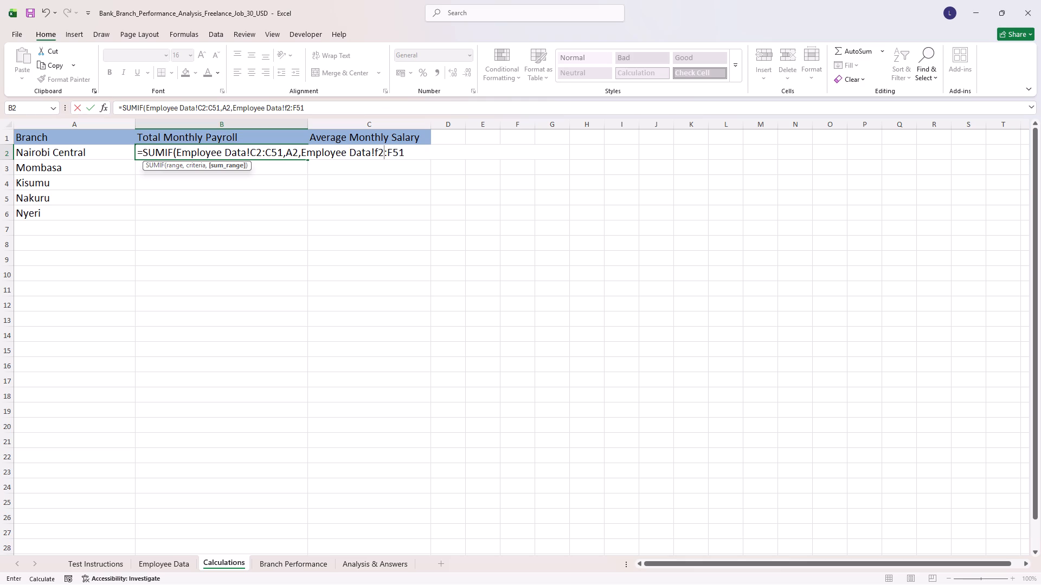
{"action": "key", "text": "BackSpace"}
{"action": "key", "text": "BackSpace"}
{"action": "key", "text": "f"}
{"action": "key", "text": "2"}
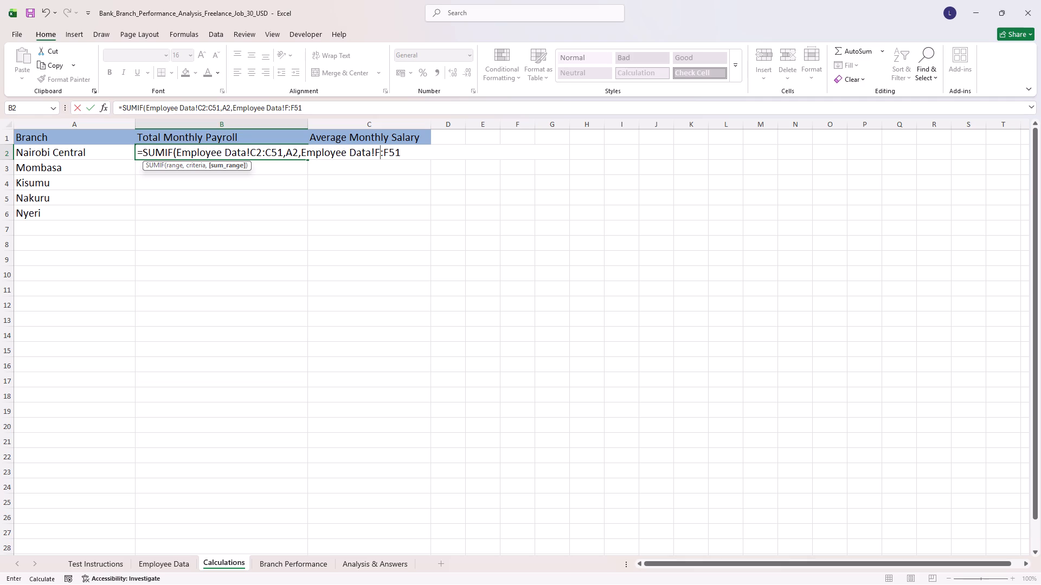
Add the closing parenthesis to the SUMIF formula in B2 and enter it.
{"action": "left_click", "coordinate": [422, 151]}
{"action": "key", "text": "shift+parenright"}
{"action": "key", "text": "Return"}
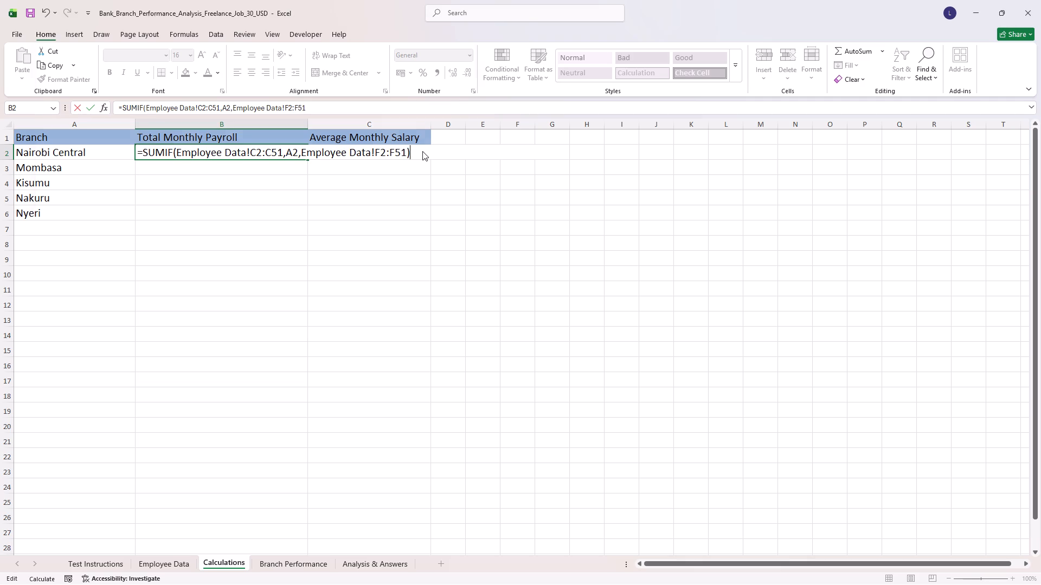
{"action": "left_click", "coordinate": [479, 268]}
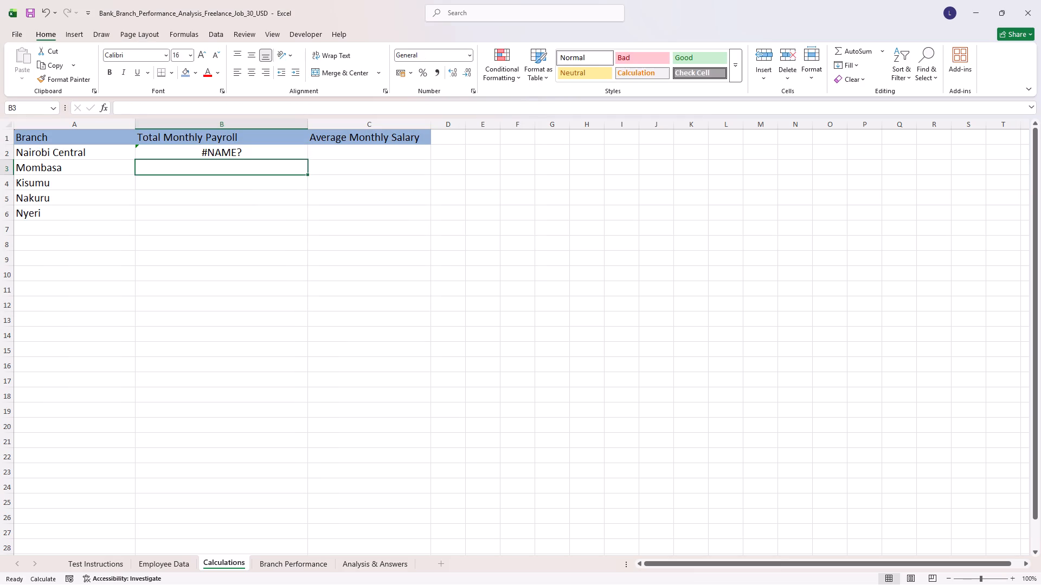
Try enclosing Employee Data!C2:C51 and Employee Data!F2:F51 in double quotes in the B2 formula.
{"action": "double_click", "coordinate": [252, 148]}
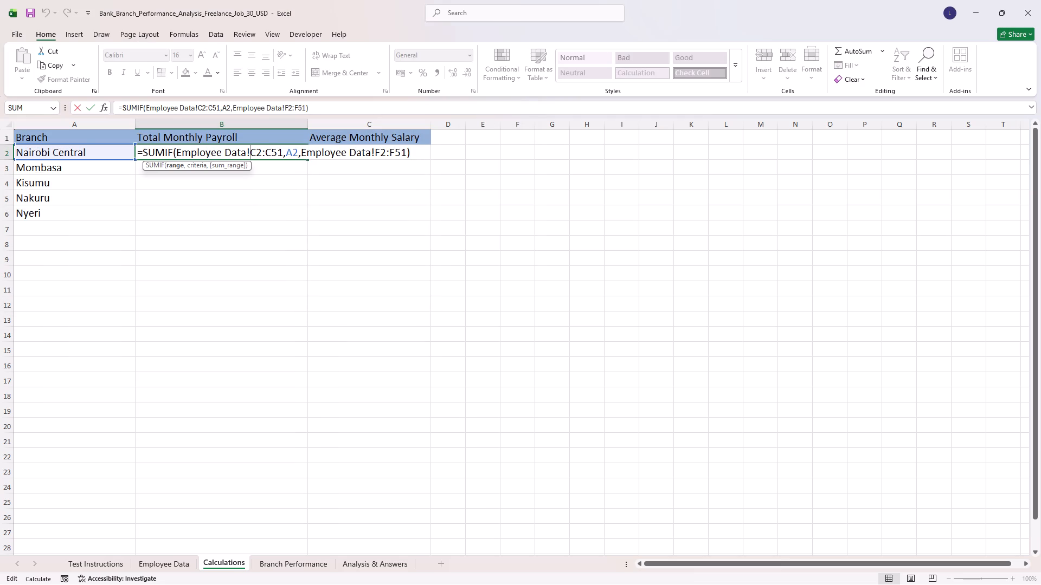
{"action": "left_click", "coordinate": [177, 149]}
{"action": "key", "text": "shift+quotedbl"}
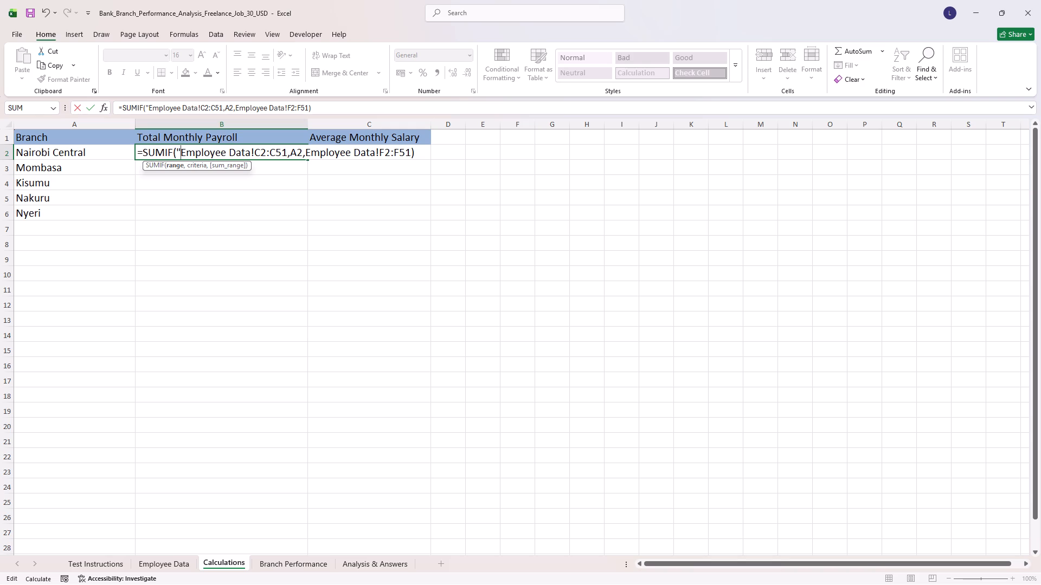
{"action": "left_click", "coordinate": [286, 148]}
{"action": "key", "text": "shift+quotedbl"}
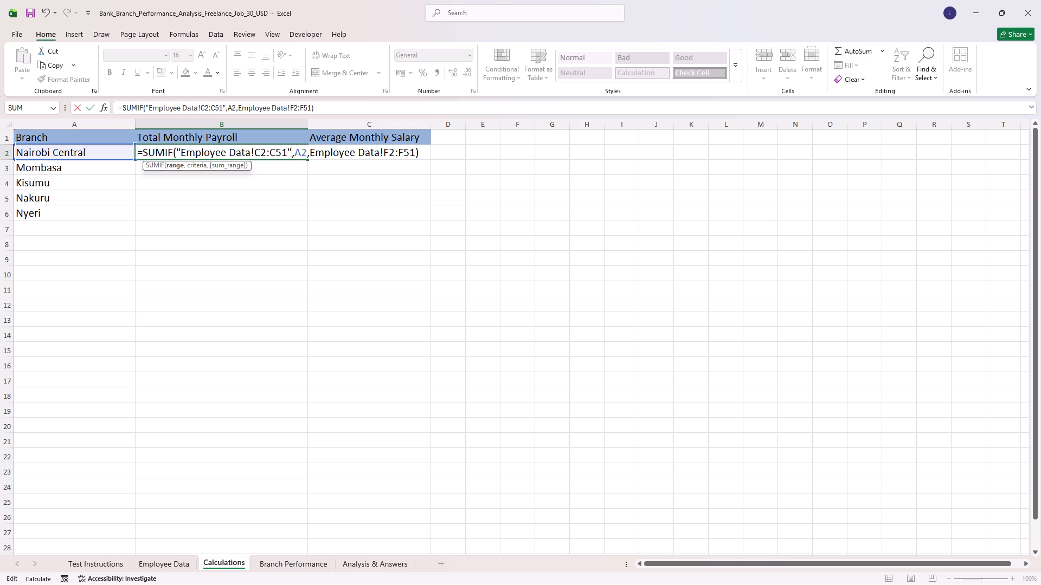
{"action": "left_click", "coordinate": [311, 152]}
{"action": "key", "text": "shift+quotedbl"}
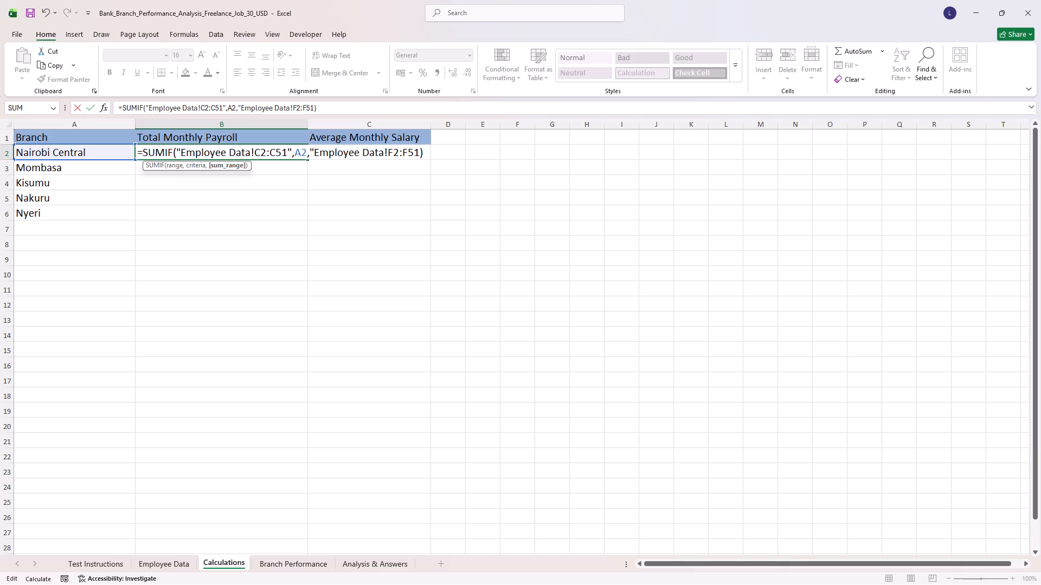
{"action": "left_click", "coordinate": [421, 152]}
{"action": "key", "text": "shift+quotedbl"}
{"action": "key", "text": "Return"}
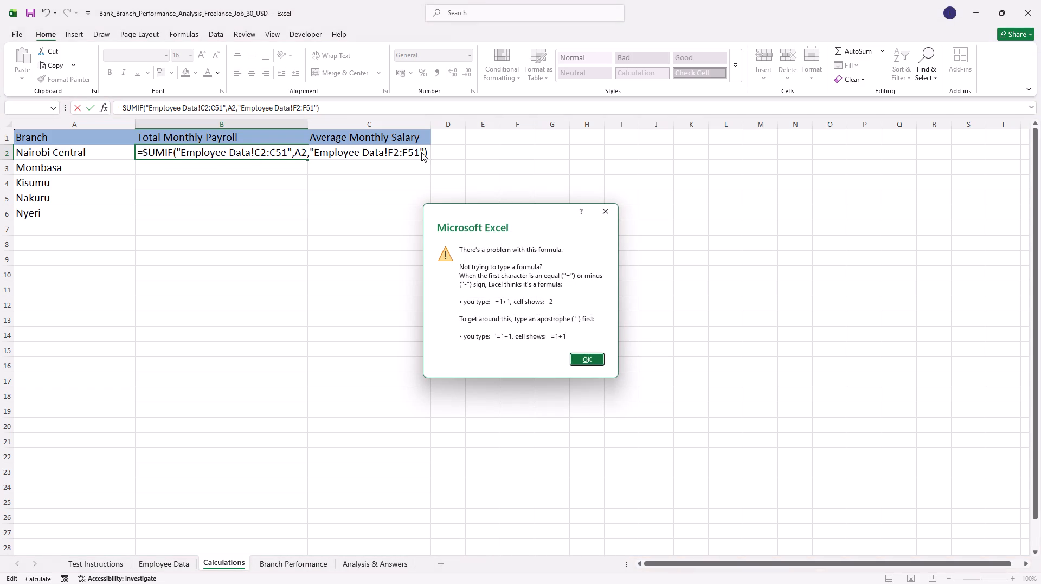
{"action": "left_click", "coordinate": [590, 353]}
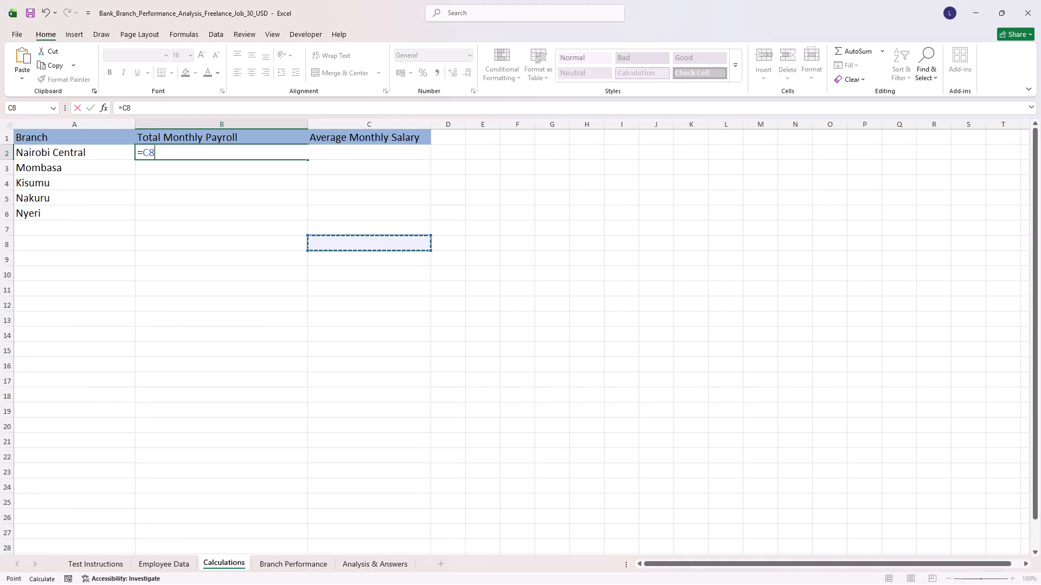
{"action": "key", "text": "BackSpace"}
{"action": "key", "text": "BackSpace"}
{"action": "key", "text": "BackSpace"}
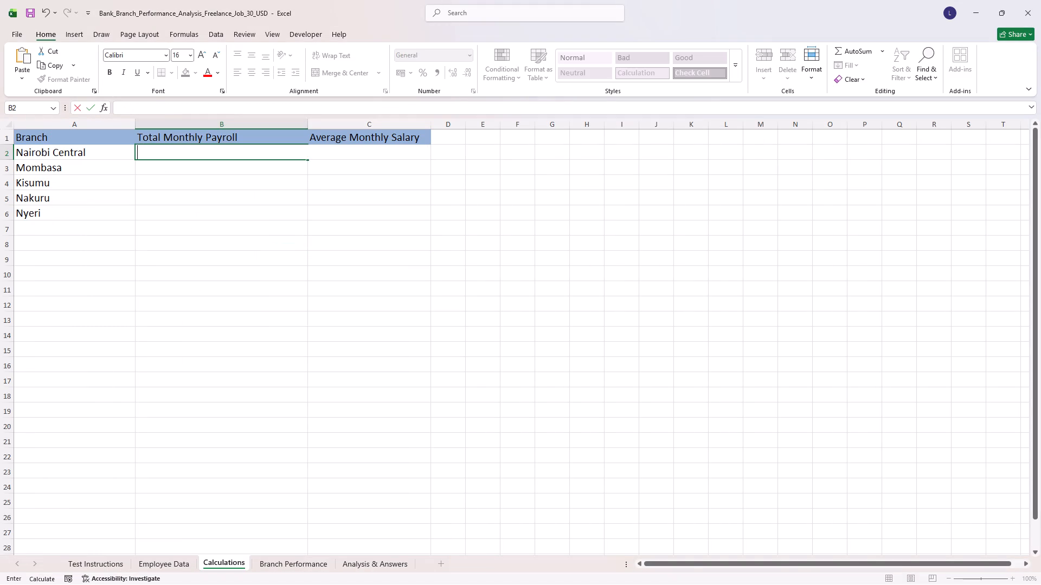
{"action": "key", "text": "BackSpace"}
{"action": "left_click", "coordinate": [475, 360]}
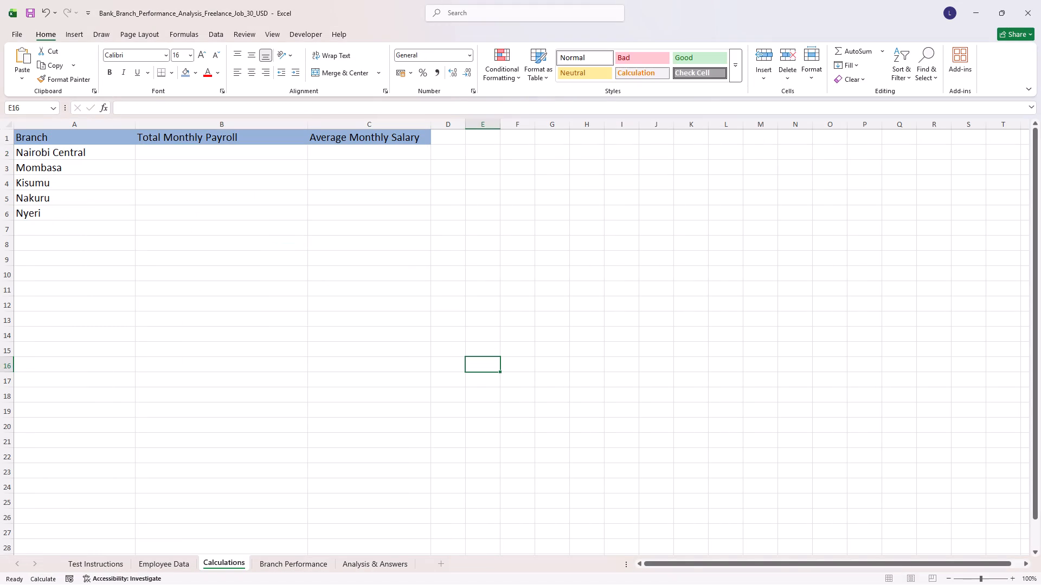
Paste the copied SUMIF formula into E16, widen column E to fit it, and open the cell to check the formula's syntax.
{"action": "key", "text": "ctrl+v"}
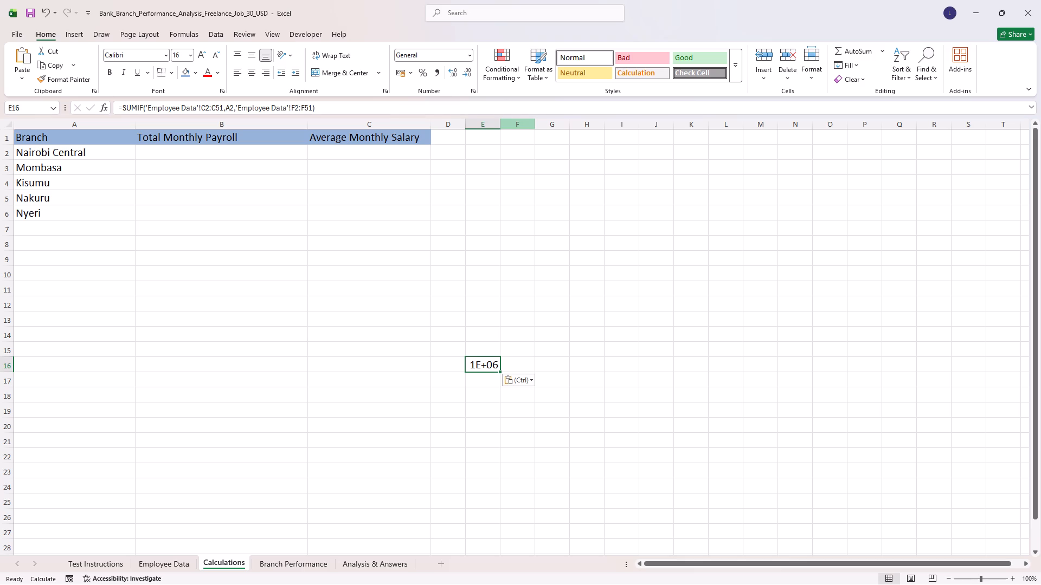
{"action": "left_click_drag", "start_coordinate": [500, 125], "coordinate": [704, 213]}
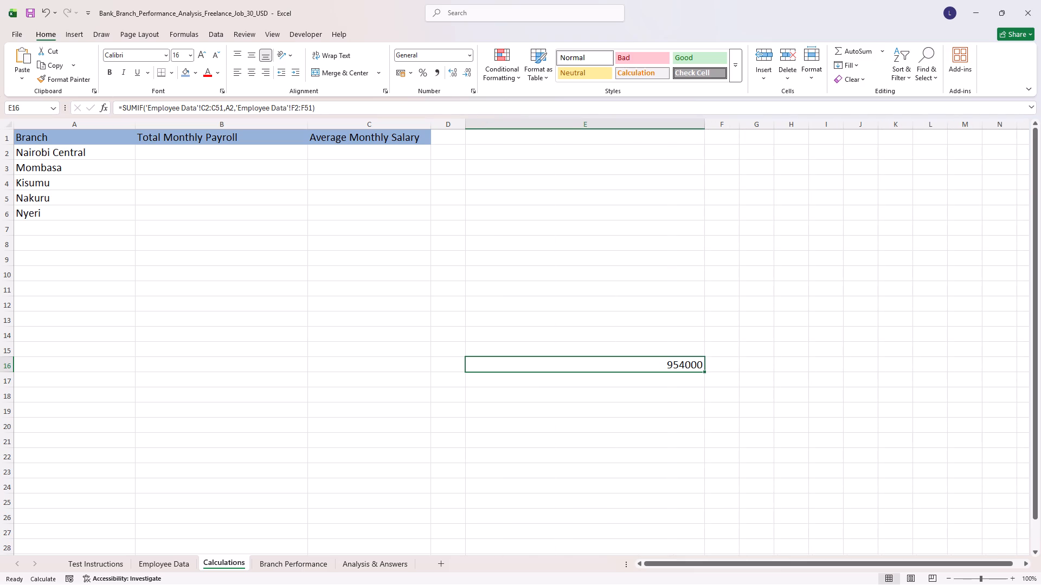
{"action": "double_click", "coordinate": [682, 360]}
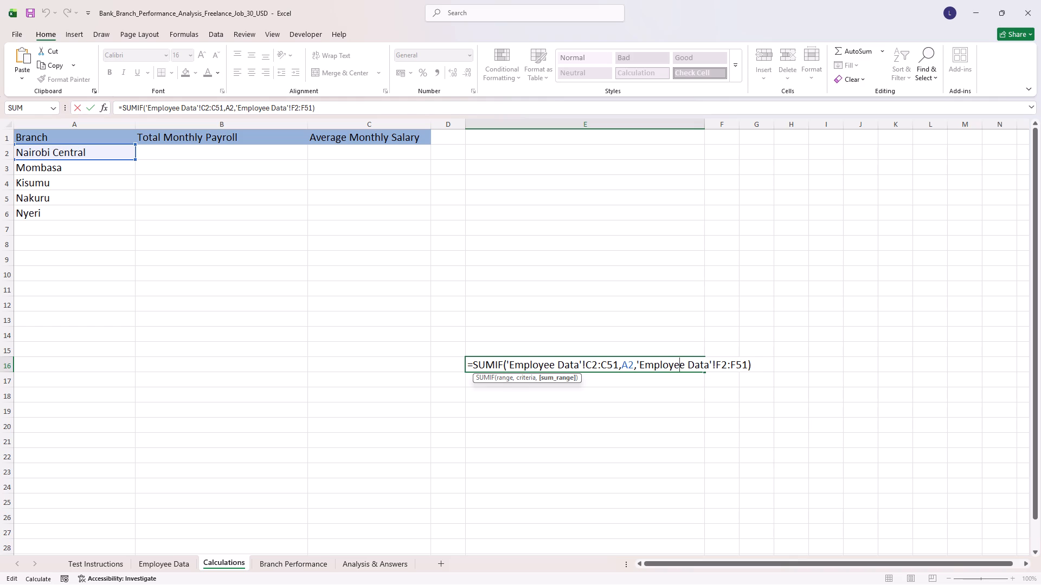
{"action": "key", "text": "Return"}
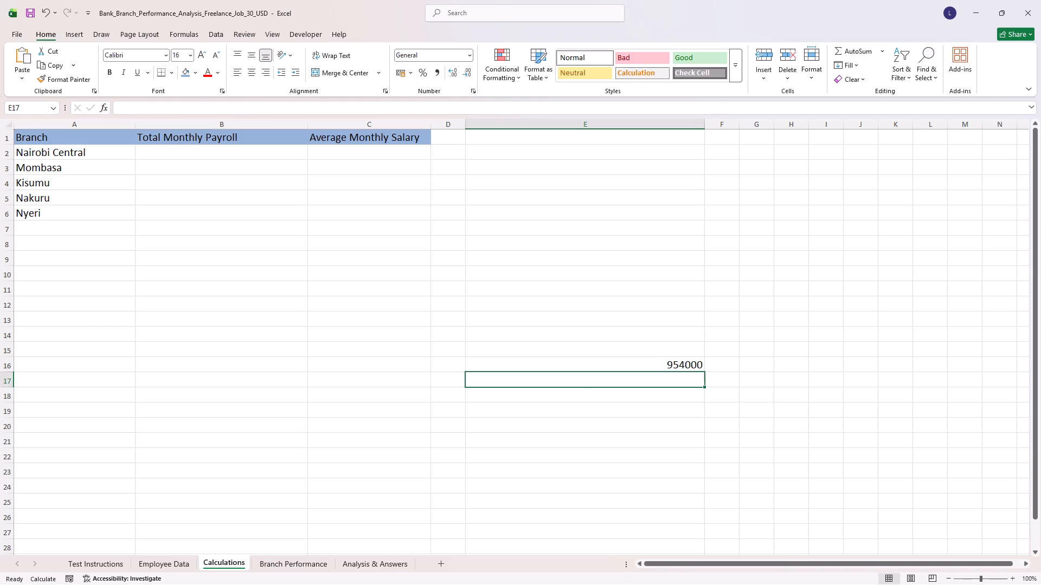
Start a SUMIF formula in Nairobi Central's Total Monthly Payroll cell B2 with 'Employee Data!C2:C51 as the range.
{"action": "left_click", "coordinate": [188, 151]}
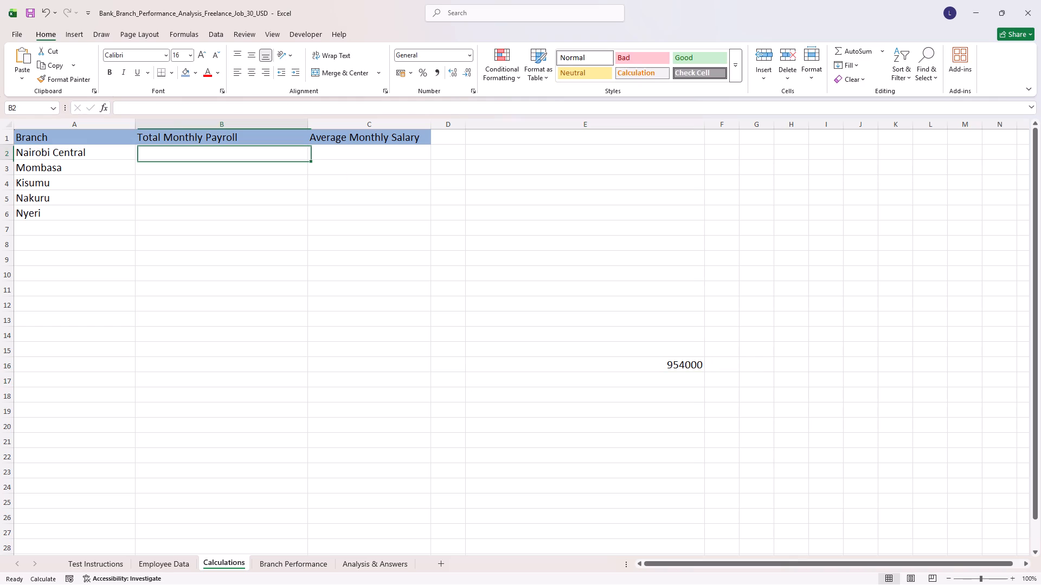
{"action": "type", "text": "=SUM"}
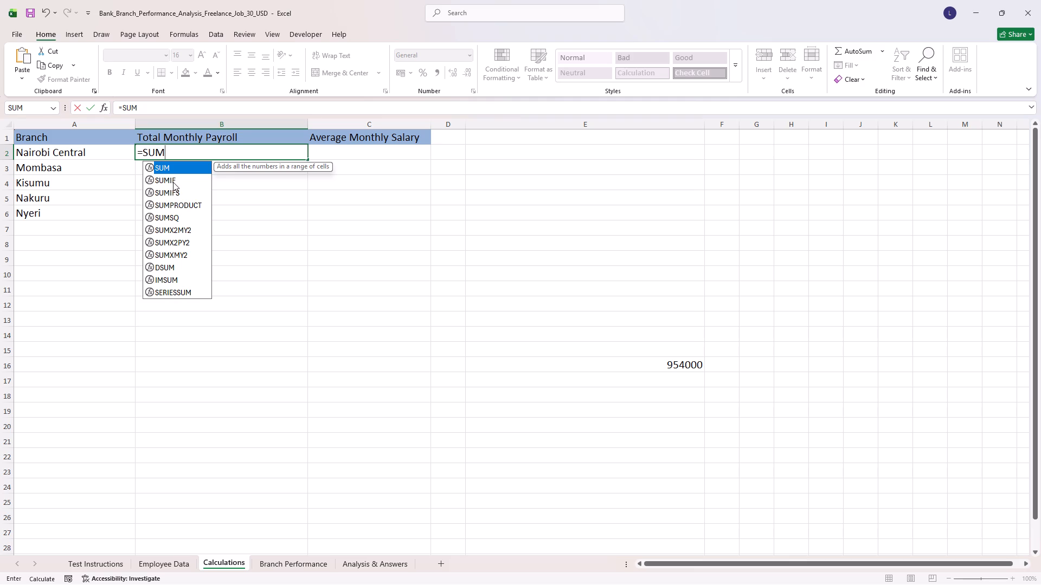
{"action": "left_click", "coordinate": [175, 185]}
{"action": "left_click", "coordinate": [175, 185]}
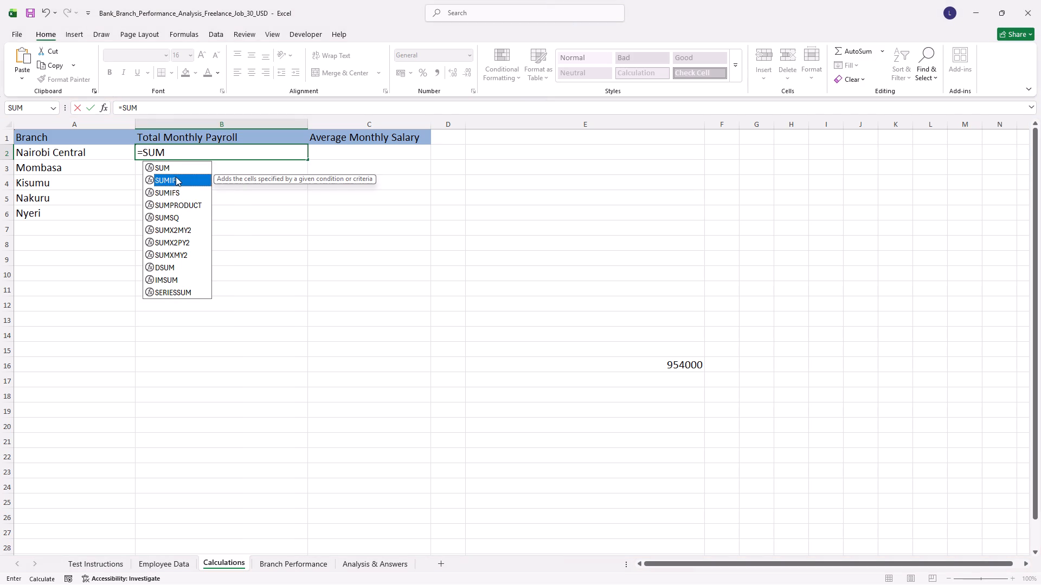
{"action": "left_click", "coordinate": [172, 176]}
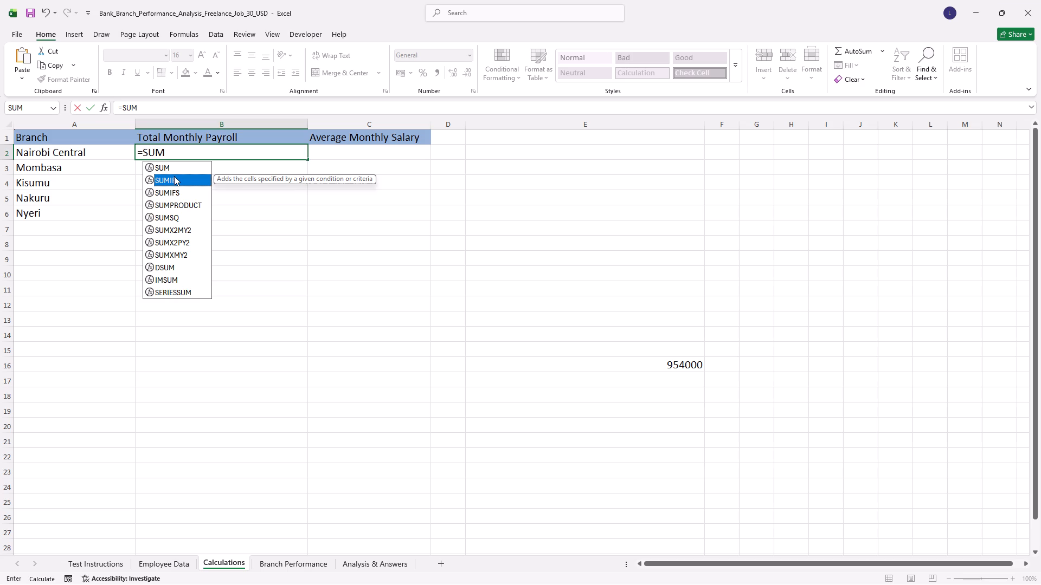
{"action": "double_click", "coordinate": [174, 176]}
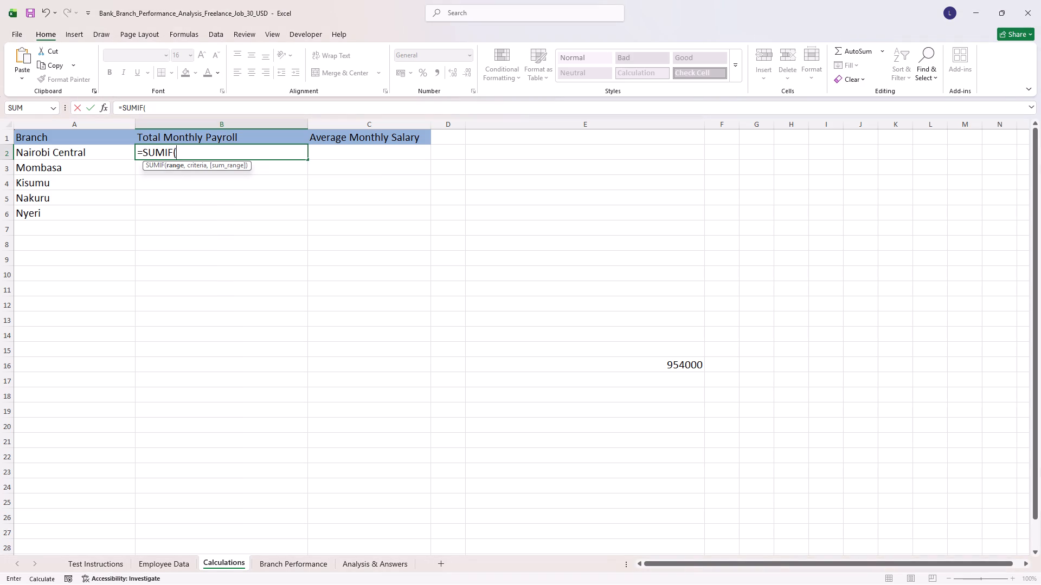
{"action": "key", "text": "shift+at"}
{"action": "key", "text": "BackSpace"}
{"action": "key", "text": "apostrophe"}
{"action": "key", "text": "e"}
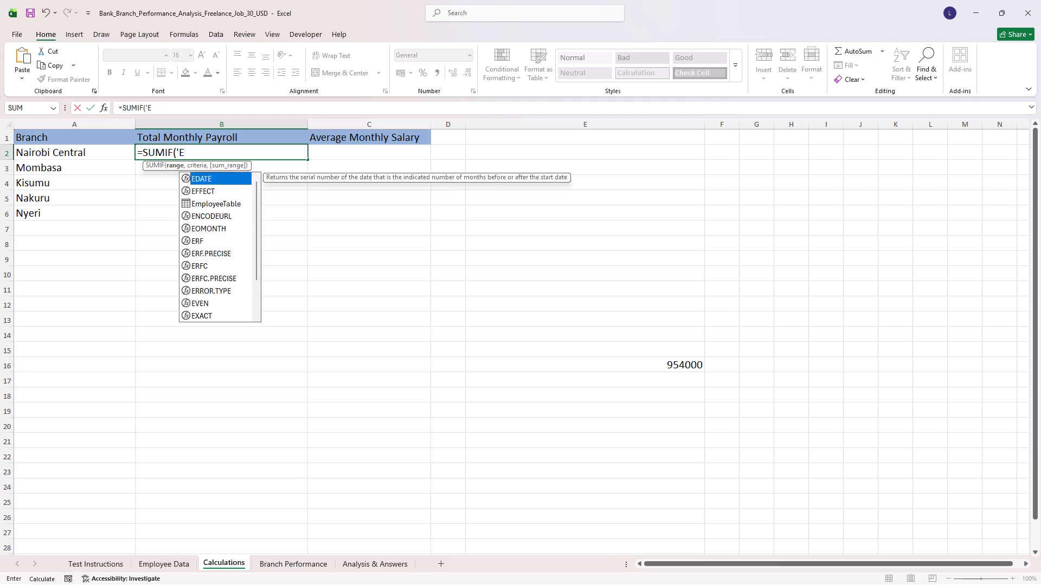
{"action": "type", "text": "mplo"}
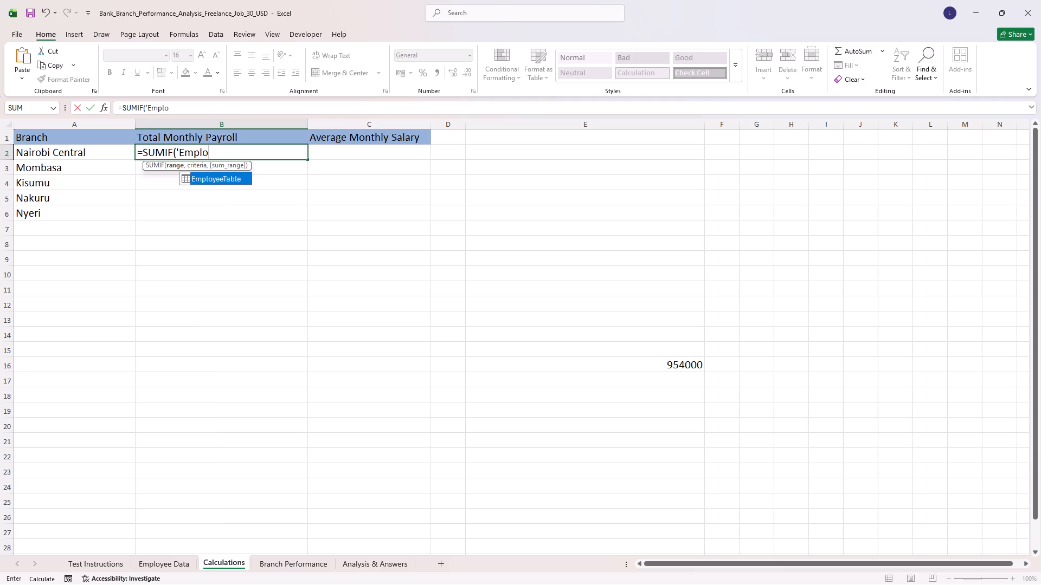
{"action": "type", "text": "yee"}
{"action": "key", "text": "space"}
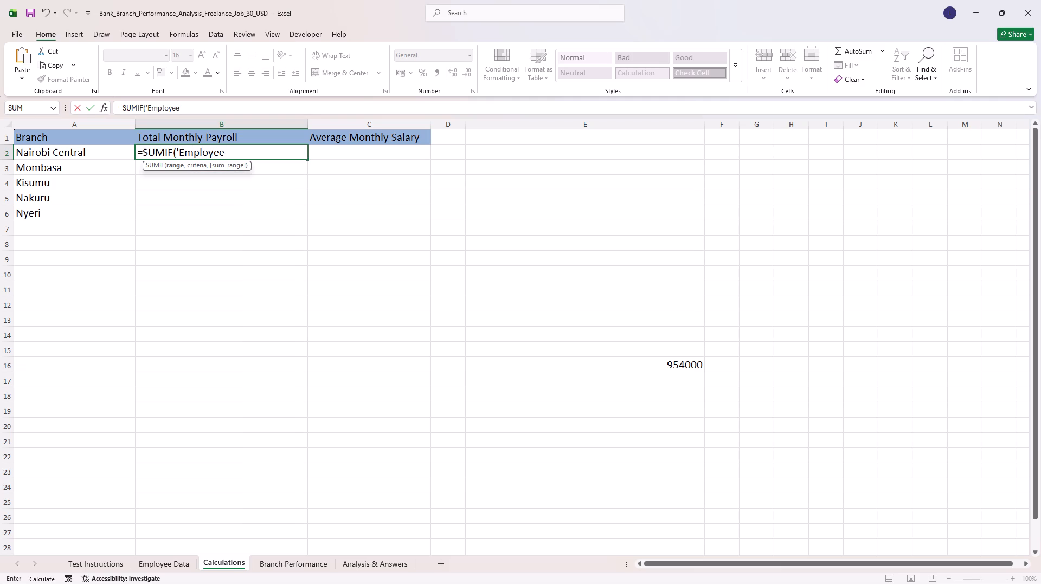
{"action": "type", "text": "ata"}
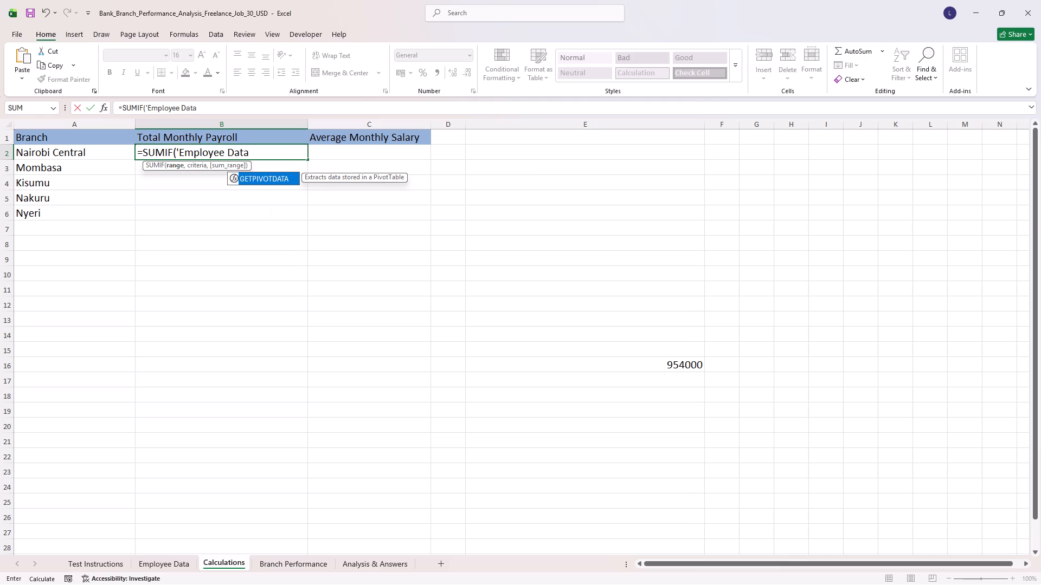
{"action": "key", "text": "shift+exclam"}
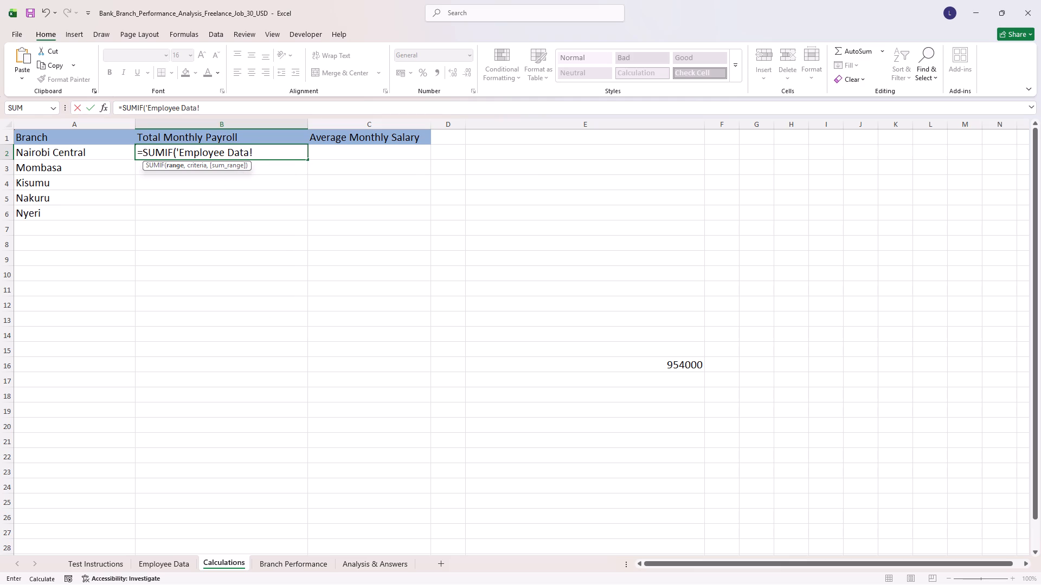
{"action": "key", "text": "c"}
{"action": "key", "text": "BackSpace"}
{"action": "type", "text": "C2"}
{"action": "type", "text": ":C51"}
Add criterion A2 and sum range "Employee Data!F2:F51 to the B2 formula, close the parenthesis and try to enter it.
{"action": "key", "text": "comma"}
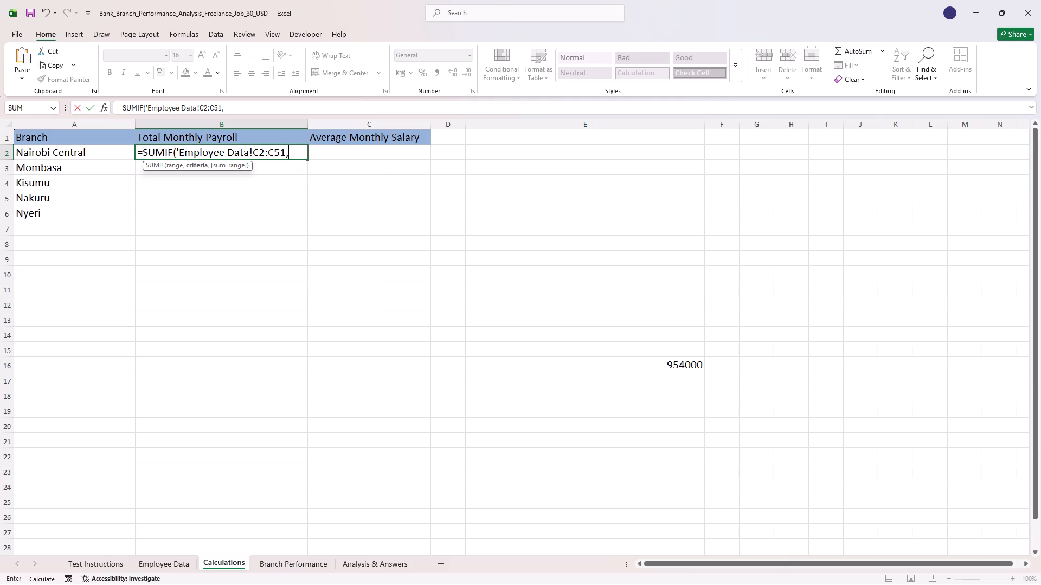
{"action": "key", "text": "a"}
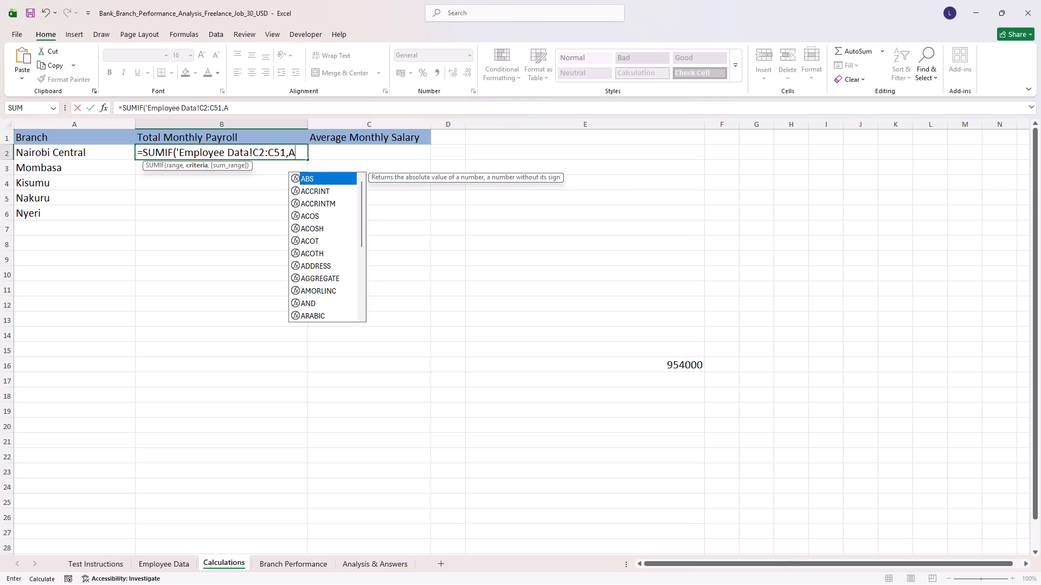
{"action": "type", "text": "2,"}
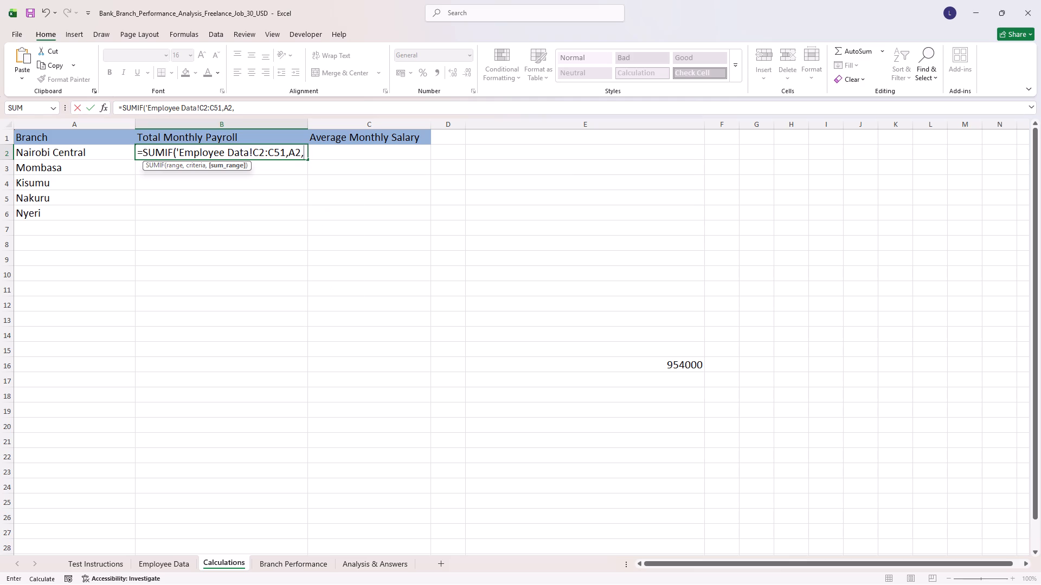
{"action": "key", "text": "shift+quotedbl"}
{"action": "key", "text": "e"}
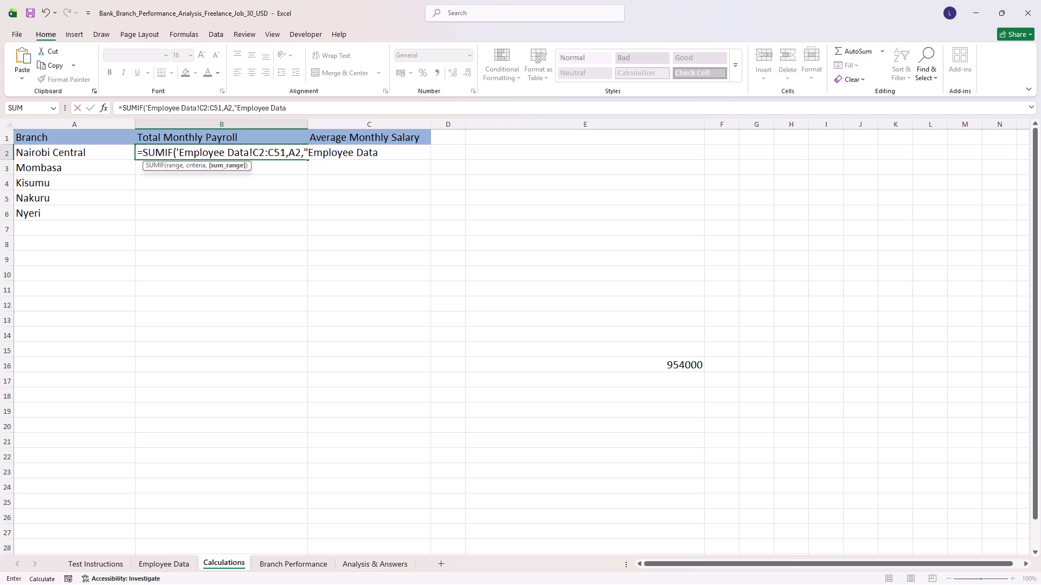
{"action": "key", "text": "shift+exclam"}
{"action": "key", "text": "shift+colon"}
{"action": "key", "text": "f"}
{"action": "type", "text": "52"}
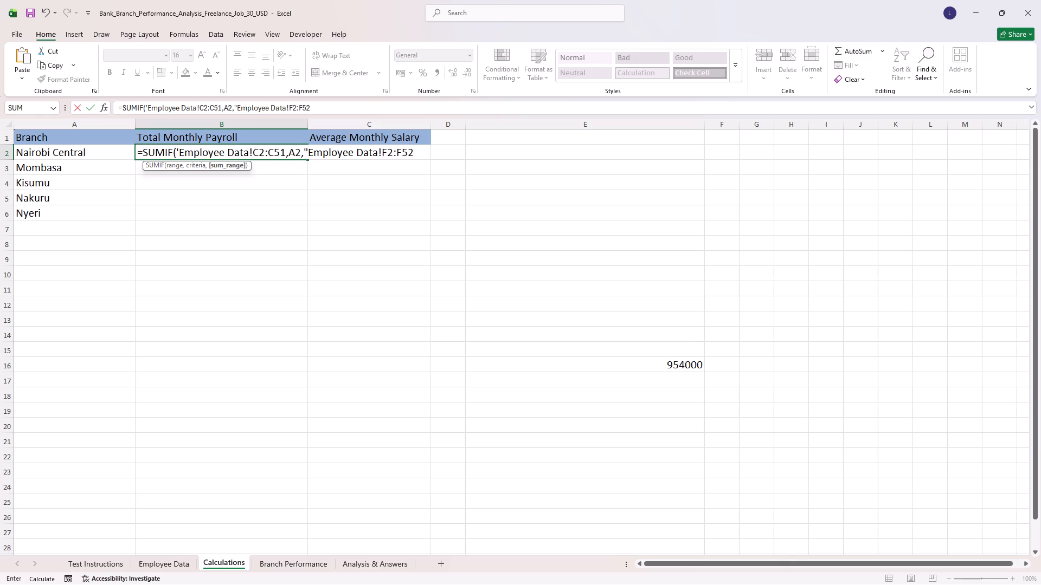
{"action": "key", "text": "BackSpace"}
{"action": "key", "text": "1"}
{"action": "key", "text": "shift+parenright"}
{"action": "key", "text": "Return"}
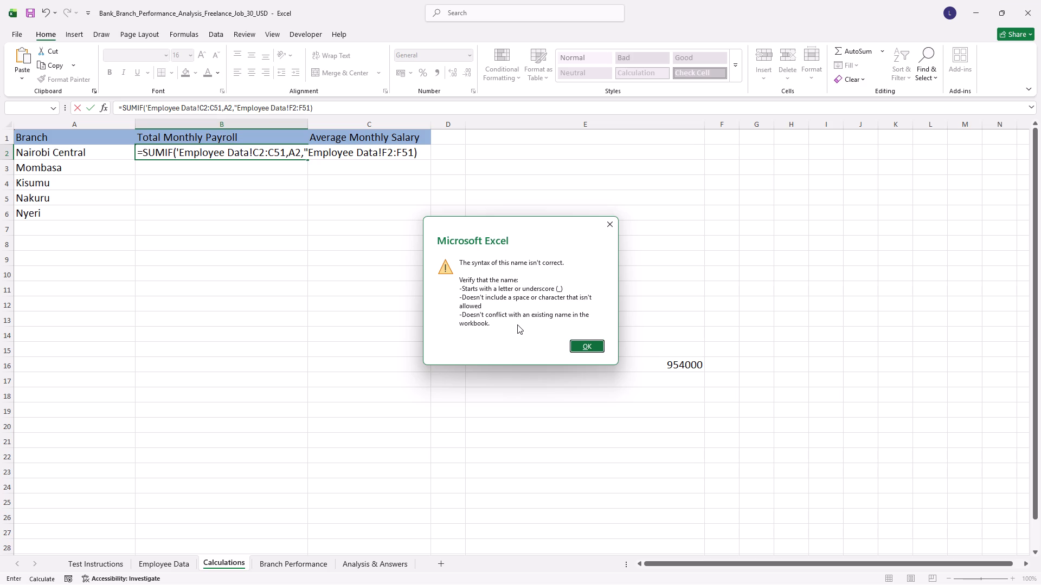
{"action": "left_click", "coordinate": [579, 340]}
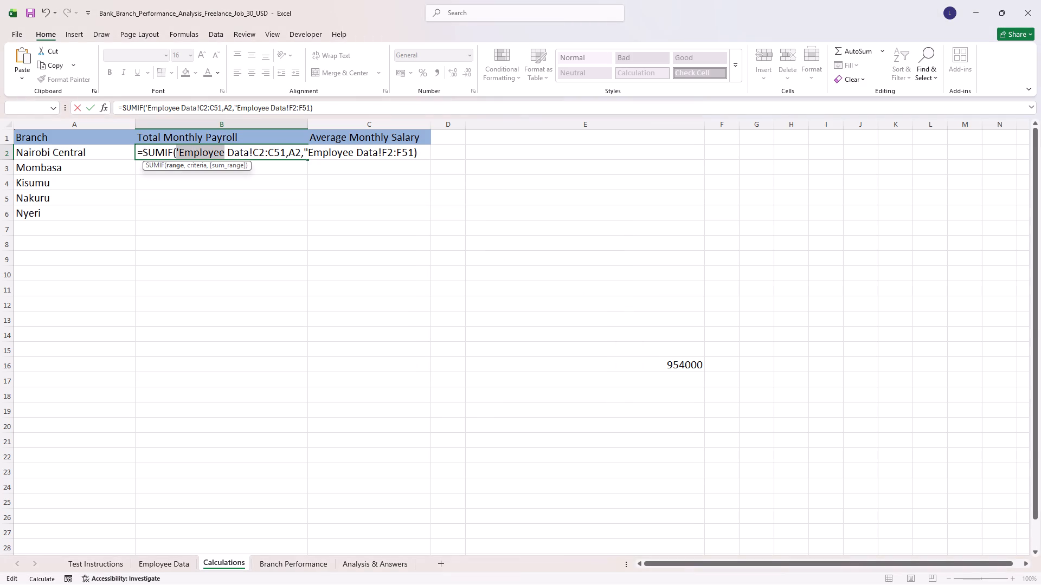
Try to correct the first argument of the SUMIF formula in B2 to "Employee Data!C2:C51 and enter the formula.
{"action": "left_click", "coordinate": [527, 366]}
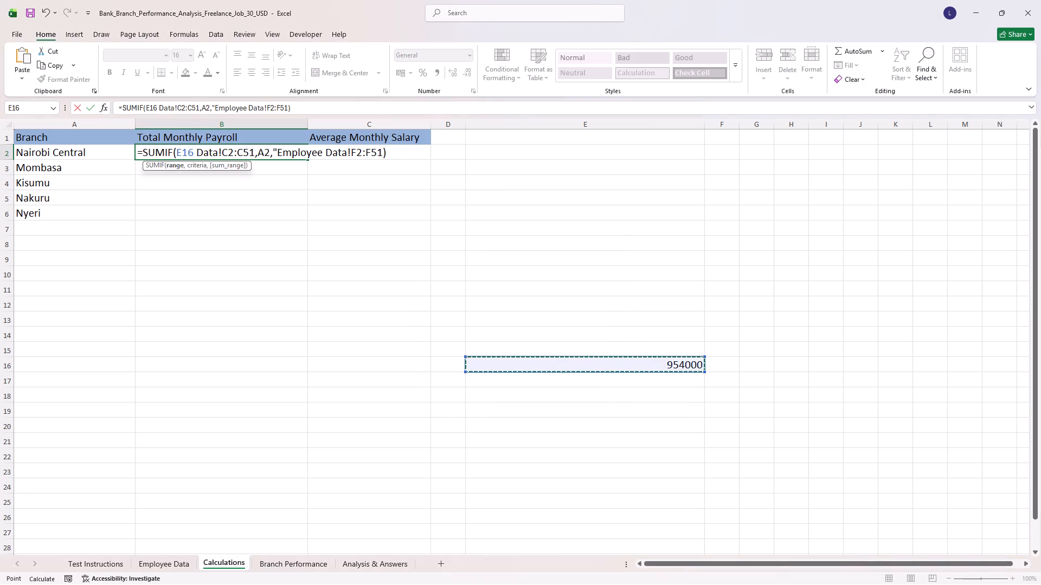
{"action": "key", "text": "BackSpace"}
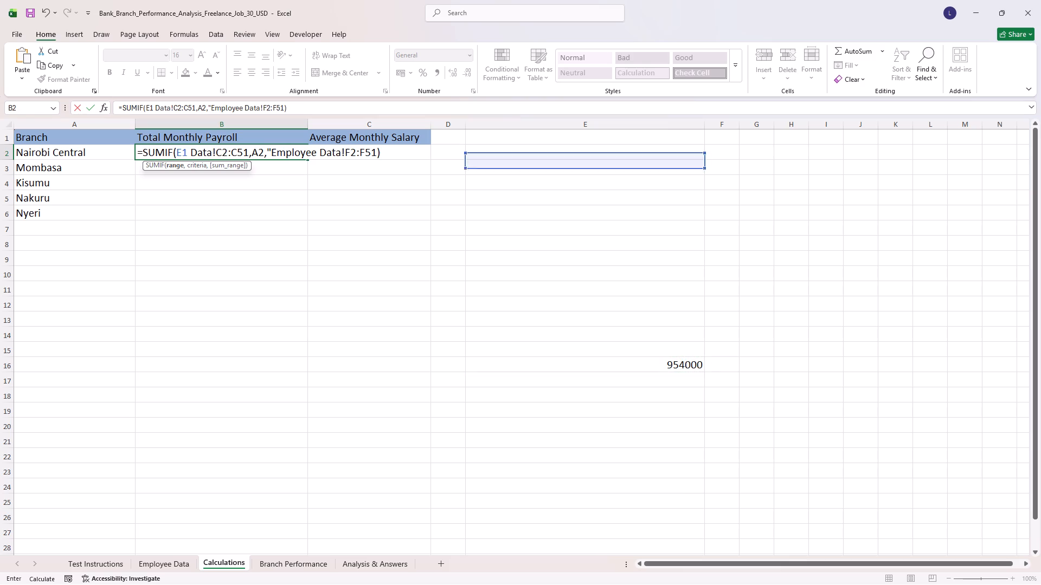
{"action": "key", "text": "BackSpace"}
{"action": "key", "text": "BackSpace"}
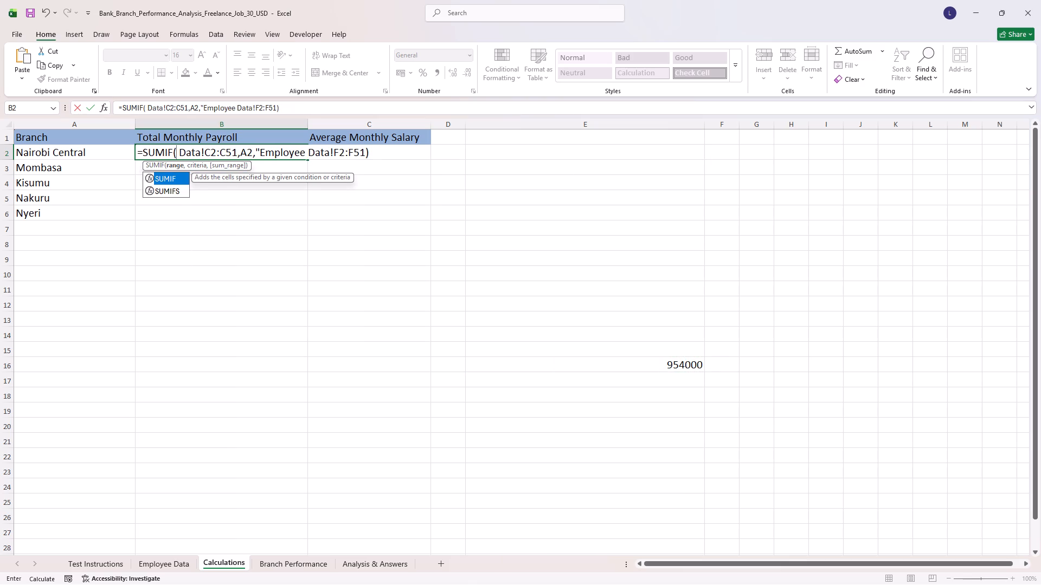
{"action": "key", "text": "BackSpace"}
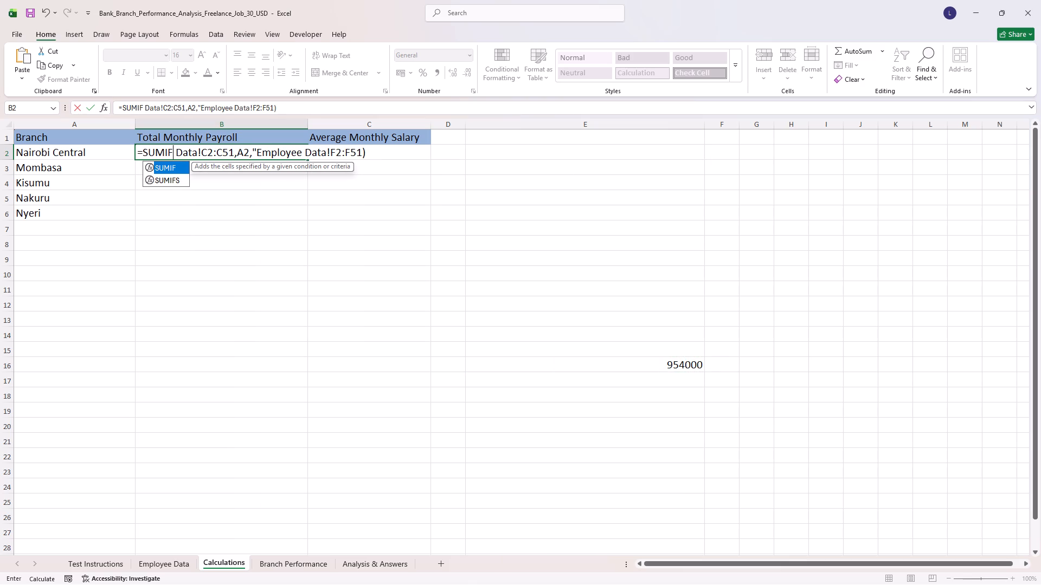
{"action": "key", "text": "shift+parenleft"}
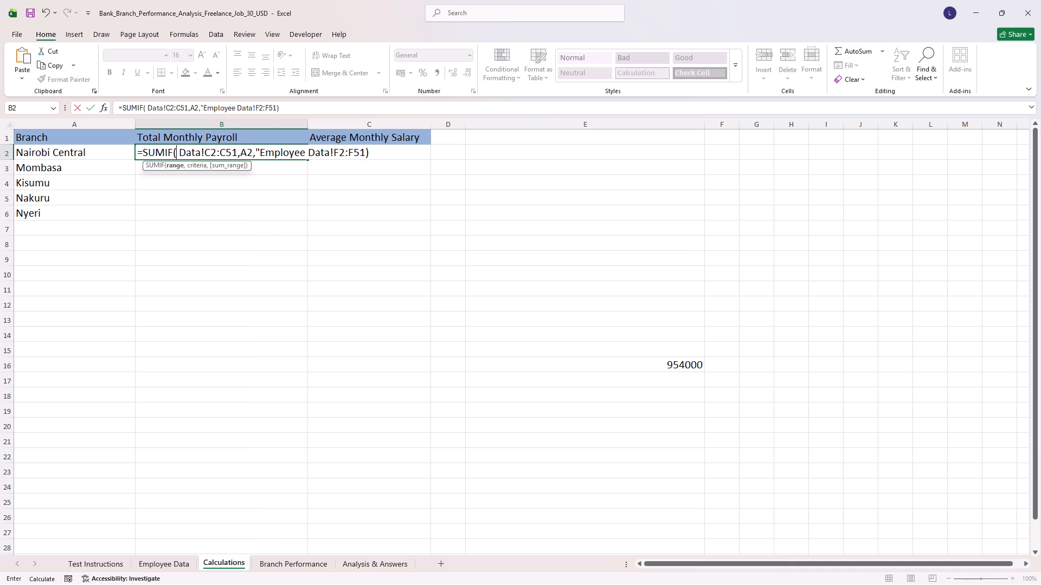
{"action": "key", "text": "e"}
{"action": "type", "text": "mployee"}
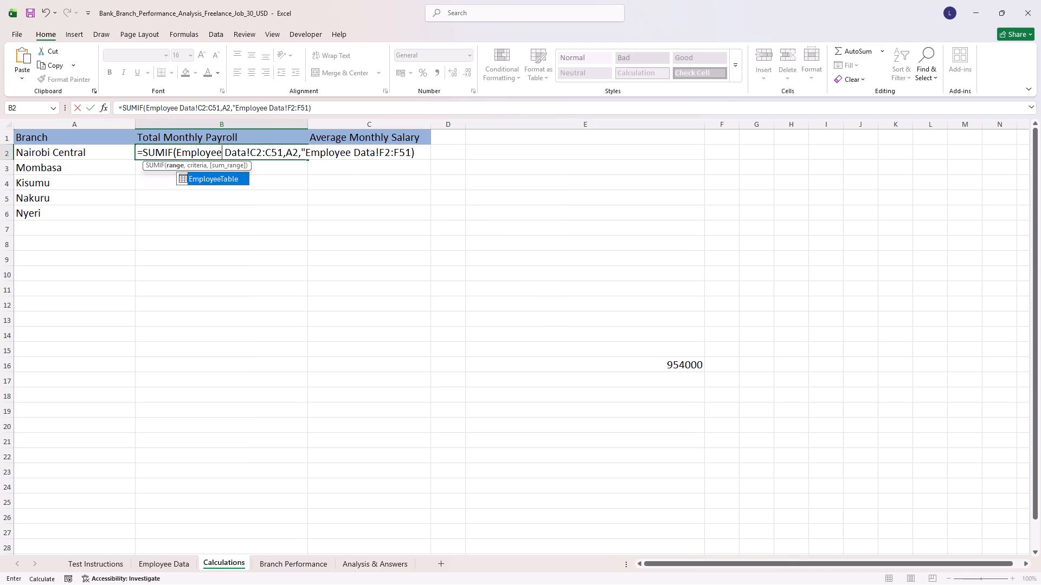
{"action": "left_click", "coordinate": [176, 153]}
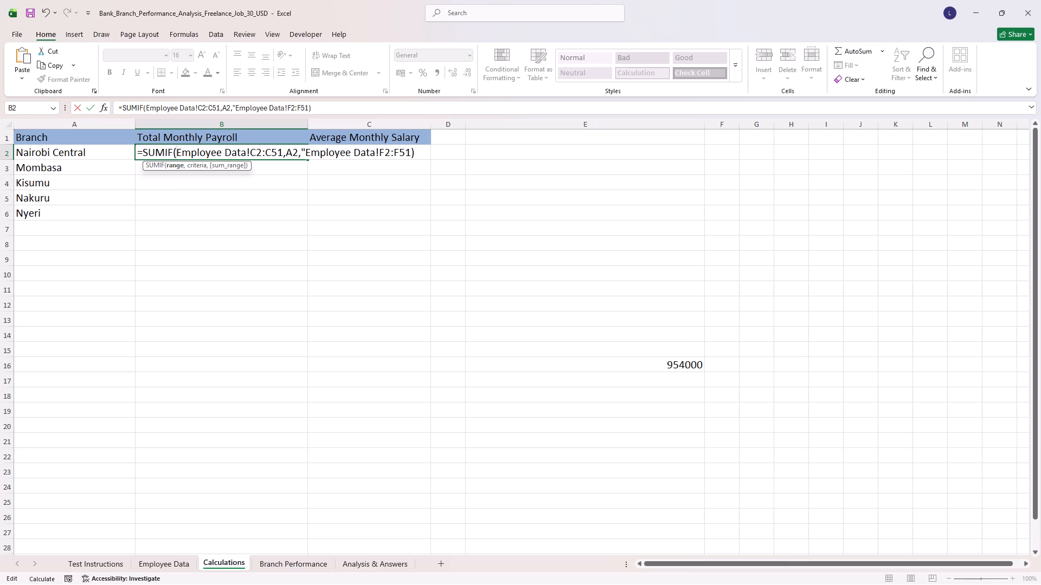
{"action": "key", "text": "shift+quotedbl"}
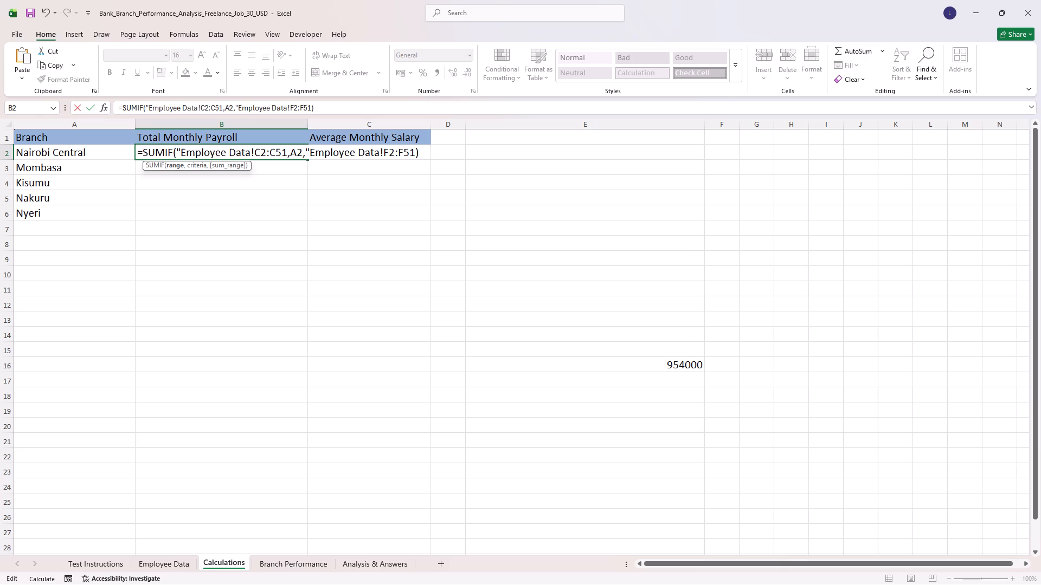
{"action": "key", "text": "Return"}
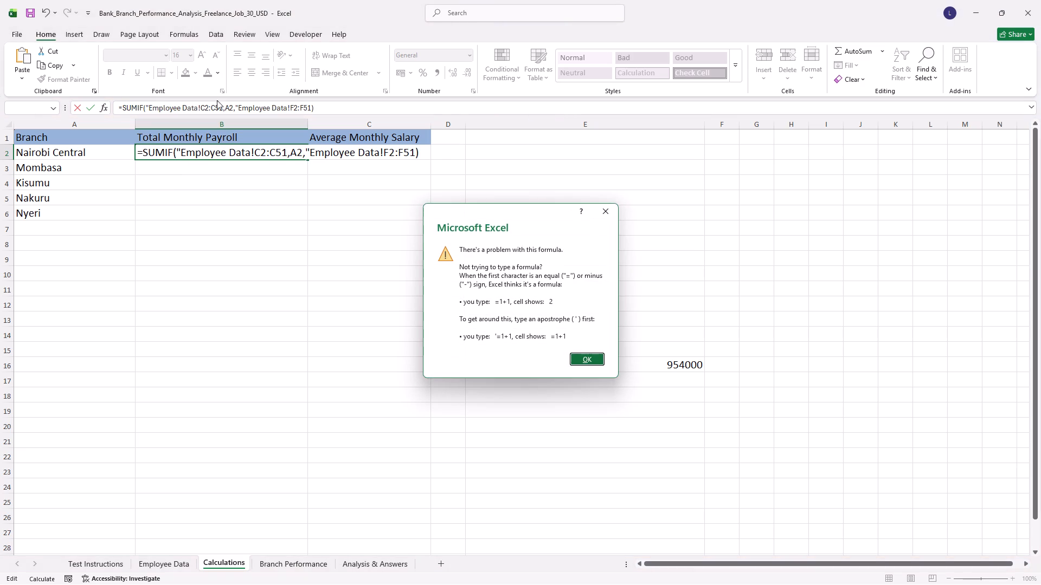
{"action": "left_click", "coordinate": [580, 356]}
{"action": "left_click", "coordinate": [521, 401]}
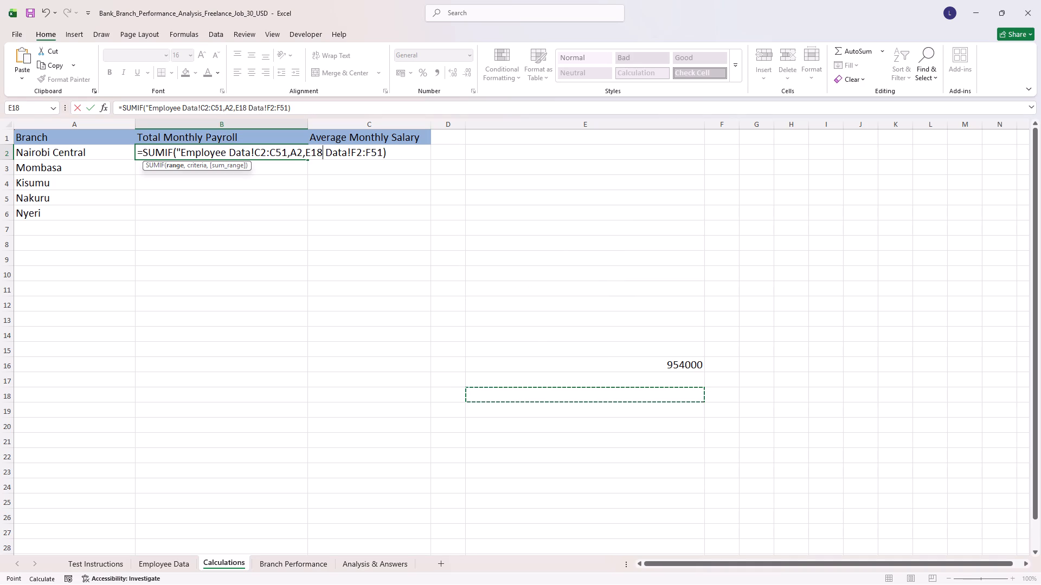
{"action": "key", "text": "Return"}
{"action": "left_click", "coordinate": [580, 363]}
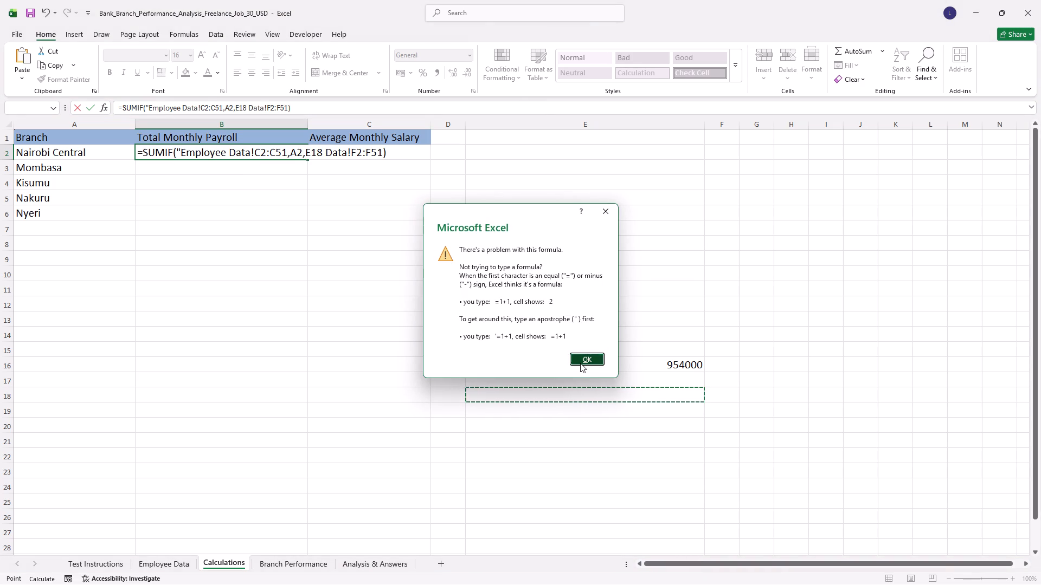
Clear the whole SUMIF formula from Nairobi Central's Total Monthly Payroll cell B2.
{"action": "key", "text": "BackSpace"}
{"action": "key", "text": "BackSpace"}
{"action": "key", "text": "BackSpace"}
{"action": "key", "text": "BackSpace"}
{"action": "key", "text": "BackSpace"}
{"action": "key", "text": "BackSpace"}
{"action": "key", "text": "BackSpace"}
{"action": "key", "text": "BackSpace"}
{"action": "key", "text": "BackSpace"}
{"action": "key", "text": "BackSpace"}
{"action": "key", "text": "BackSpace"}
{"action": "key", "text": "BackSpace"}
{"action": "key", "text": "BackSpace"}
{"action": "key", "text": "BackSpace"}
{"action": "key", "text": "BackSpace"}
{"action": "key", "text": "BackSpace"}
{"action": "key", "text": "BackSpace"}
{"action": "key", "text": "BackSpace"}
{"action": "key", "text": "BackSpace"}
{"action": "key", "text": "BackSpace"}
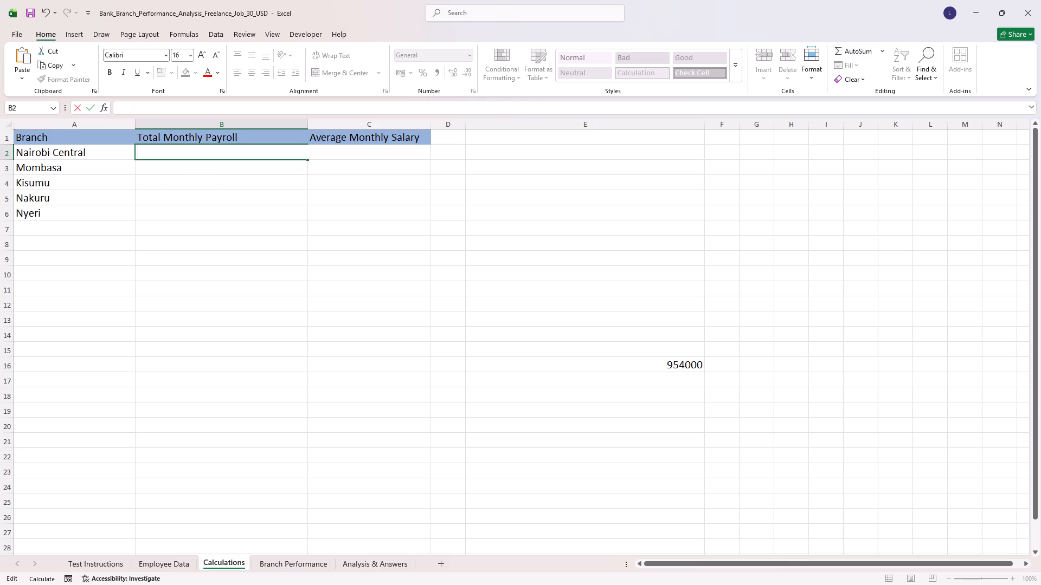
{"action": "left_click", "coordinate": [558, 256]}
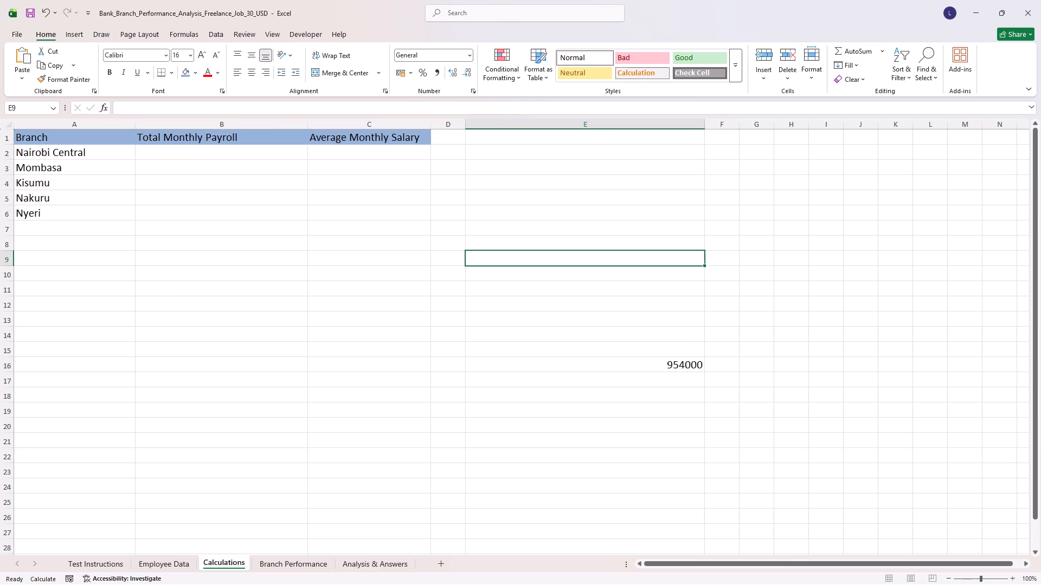
Check the syntax of the SUMIF formula in cell E16.
{"action": "double_click", "coordinate": [693, 362]}
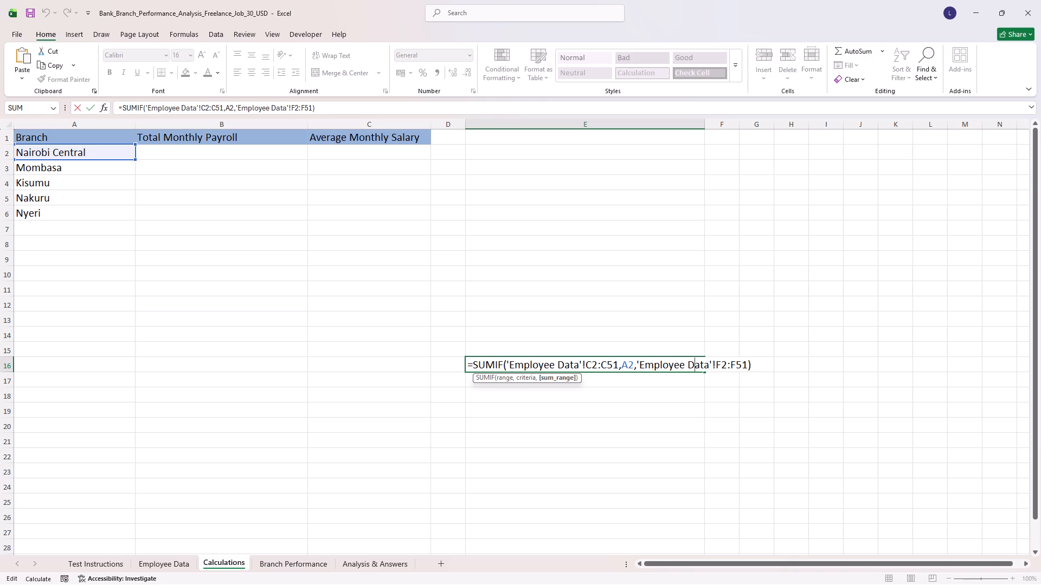
{"action": "key", "text": "Return"}
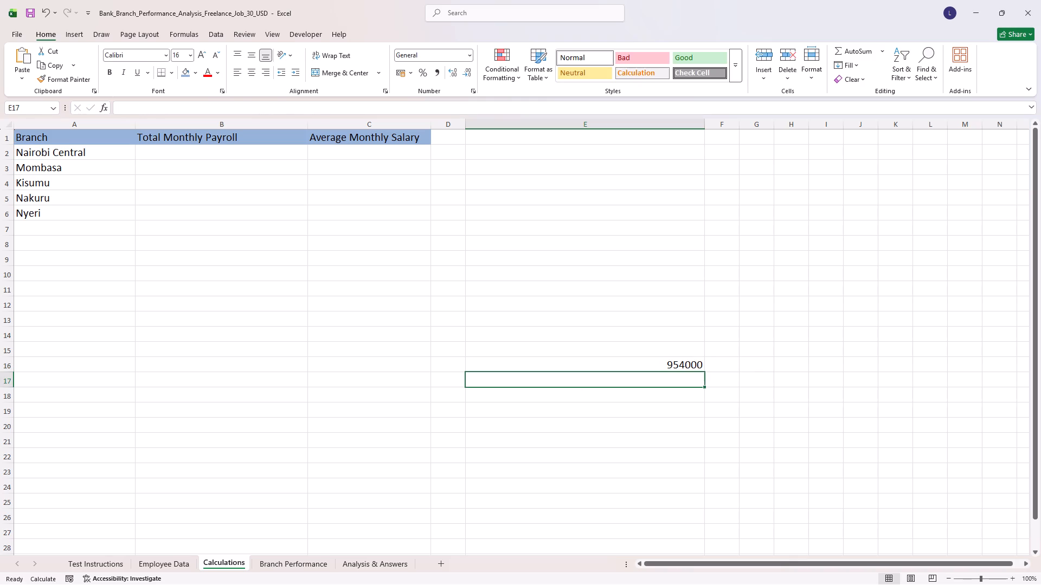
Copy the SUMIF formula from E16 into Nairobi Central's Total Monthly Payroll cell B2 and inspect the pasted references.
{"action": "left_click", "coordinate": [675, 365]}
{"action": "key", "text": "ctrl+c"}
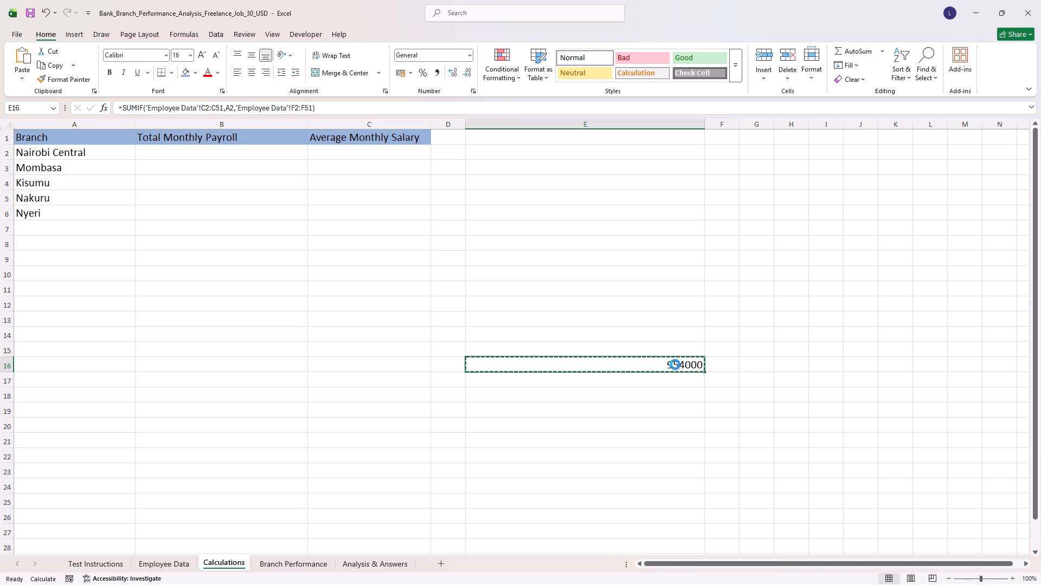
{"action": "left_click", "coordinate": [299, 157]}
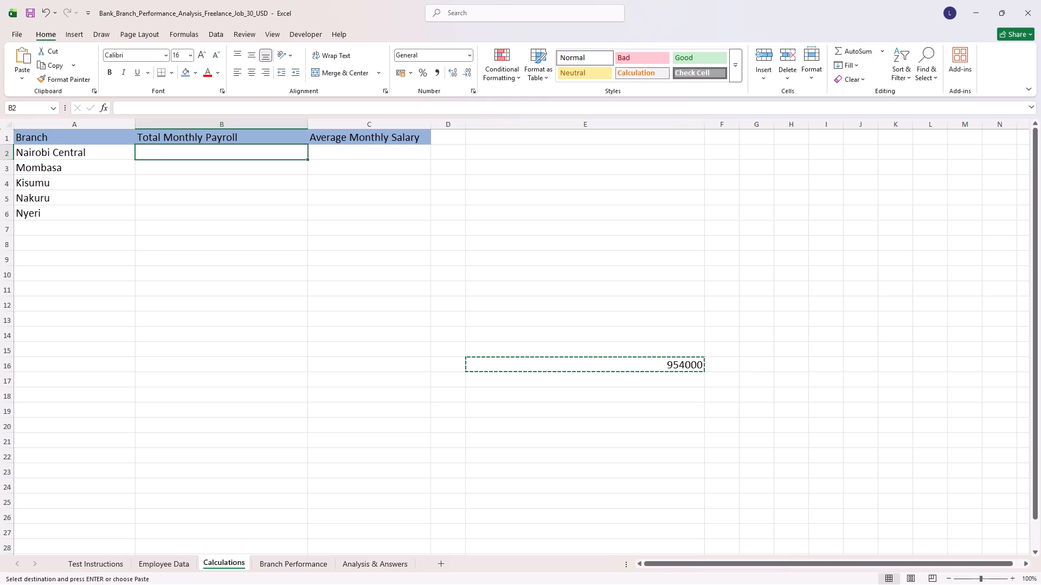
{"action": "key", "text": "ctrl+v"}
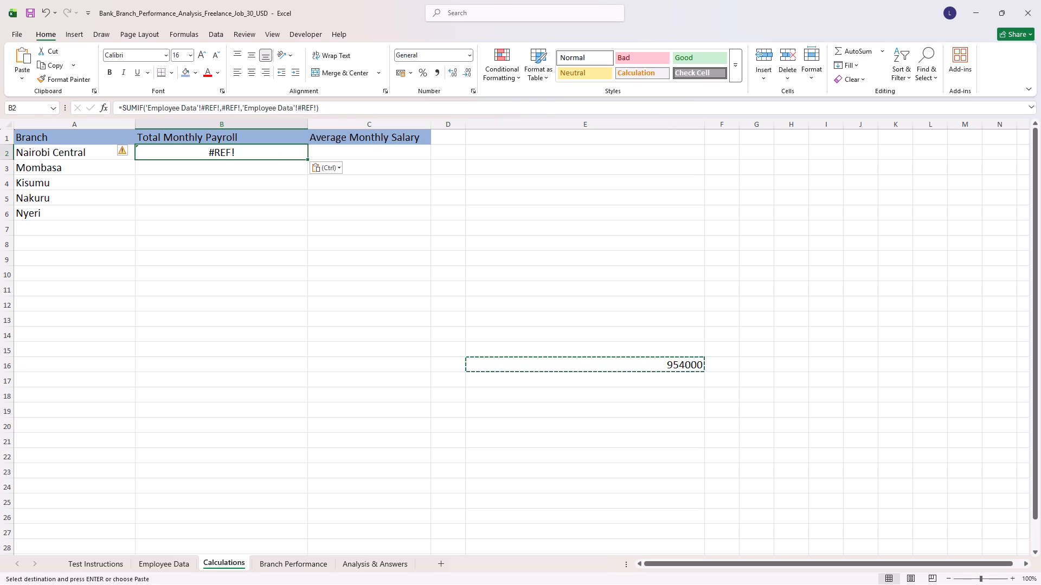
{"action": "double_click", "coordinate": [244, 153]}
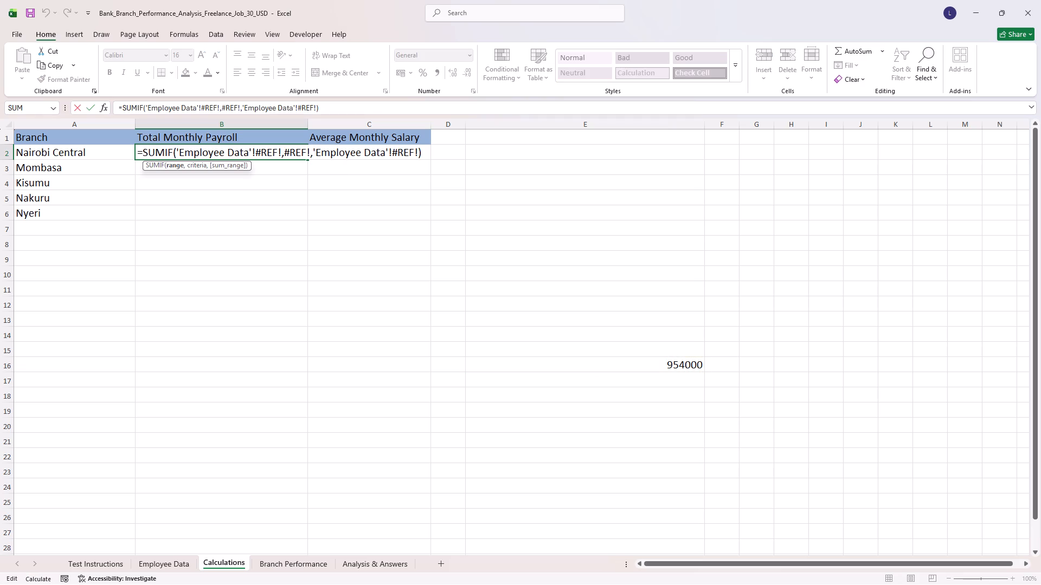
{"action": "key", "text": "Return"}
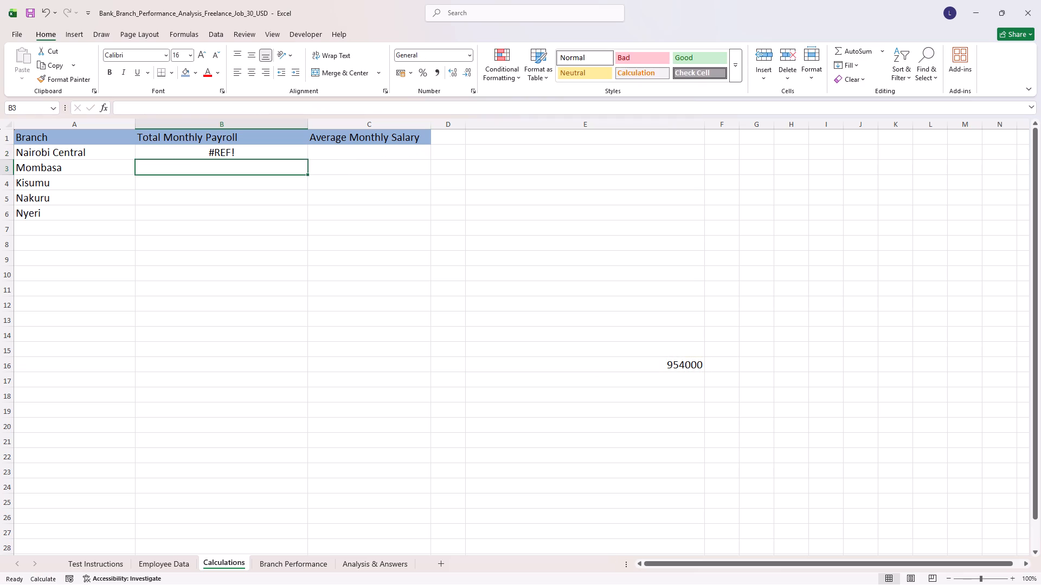
Move the SUMIF formula from E16 into Nairobi Central's Total Monthly Payroll cell B2 by cutting and pasting, and check its references.
{"action": "left_click", "coordinate": [703, 363]}
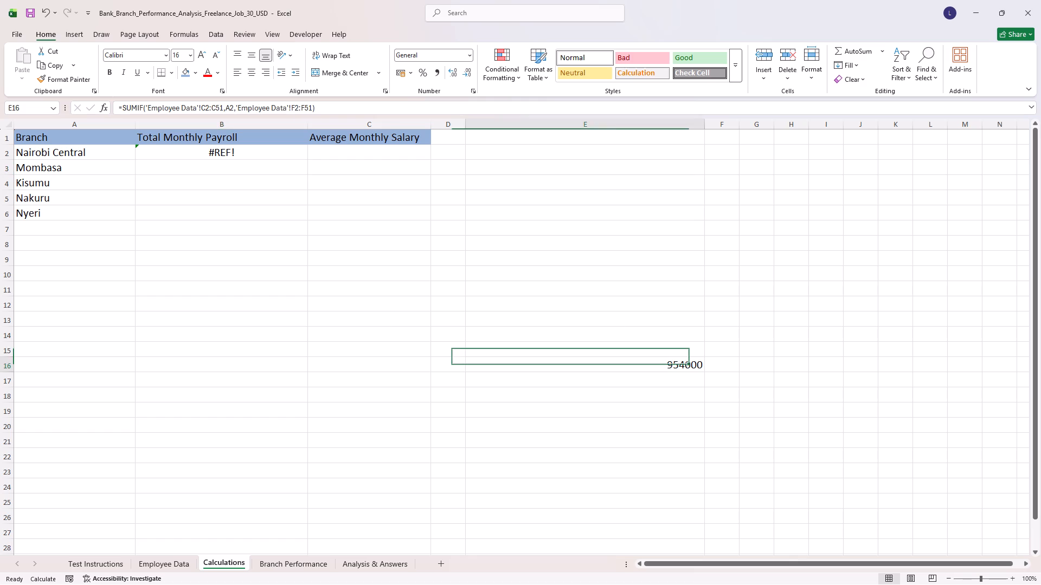
{"action": "key", "text": "ctrl+x"}
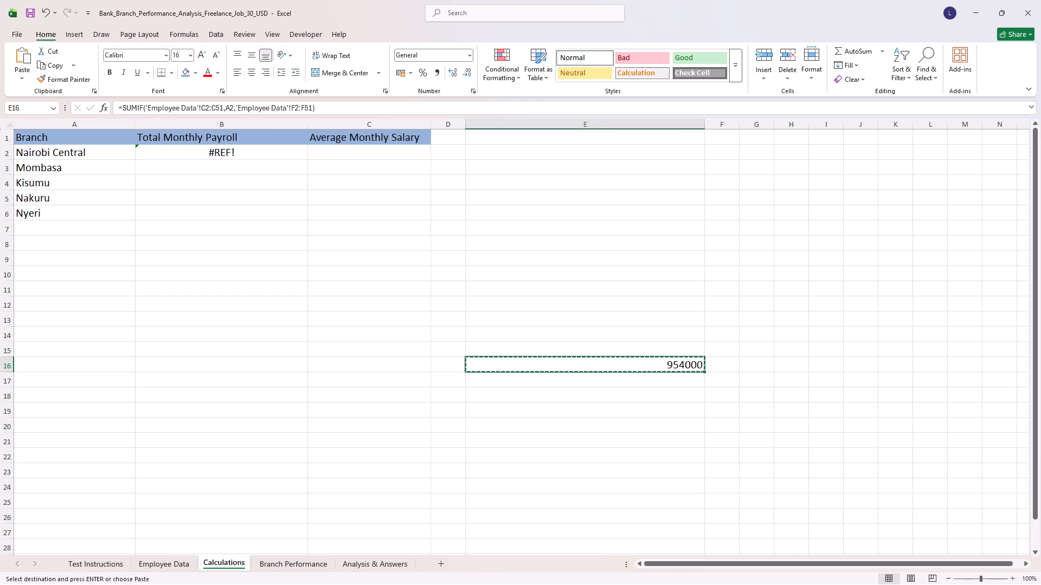
{"action": "left_click", "coordinate": [258, 153]}
{"action": "key", "text": "ctrl+v"}
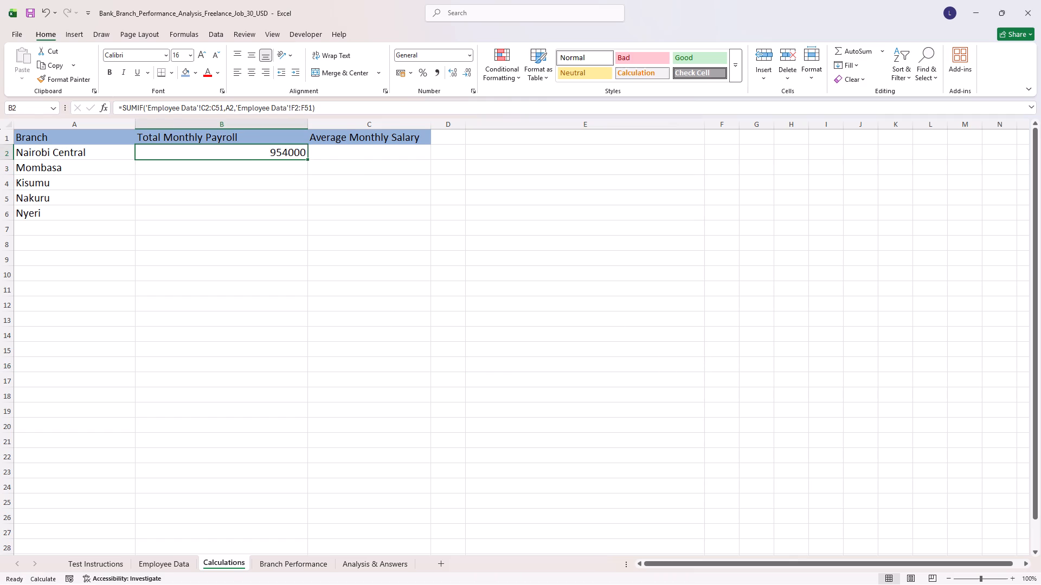
{"action": "double_click", "coordinate": [269, 153]}
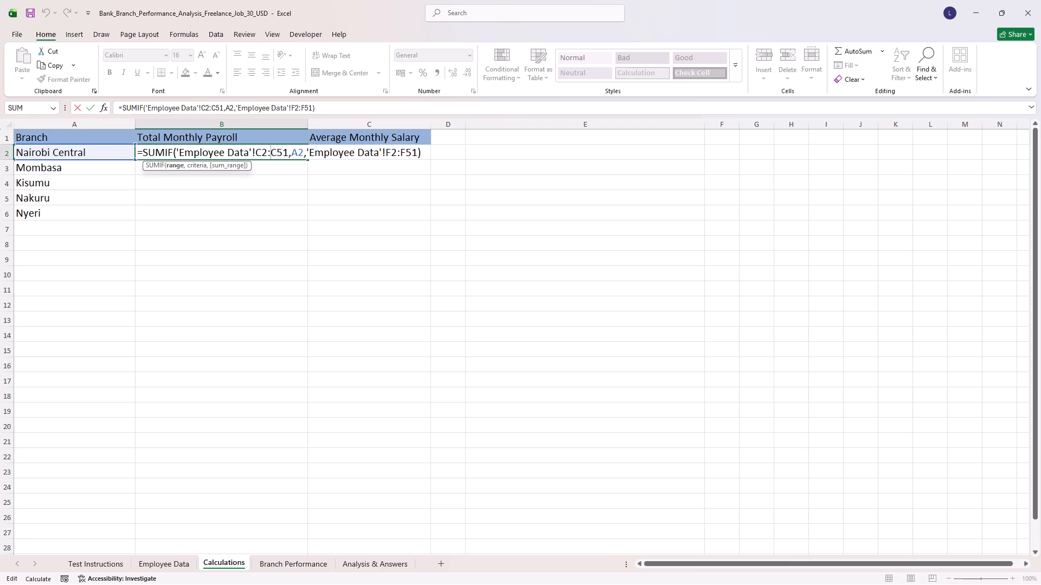
{"action": "key", "text": "Return"}
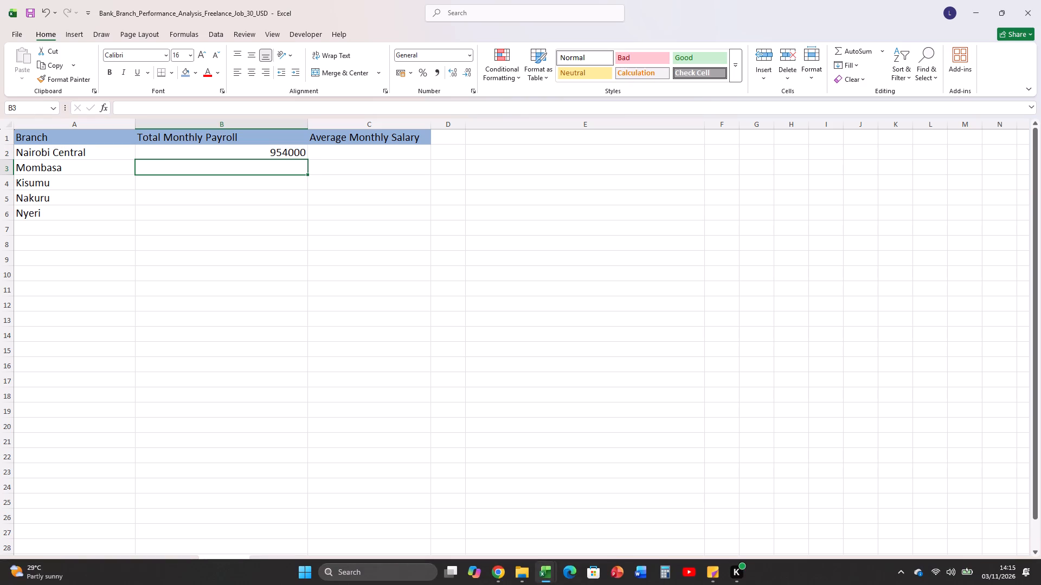
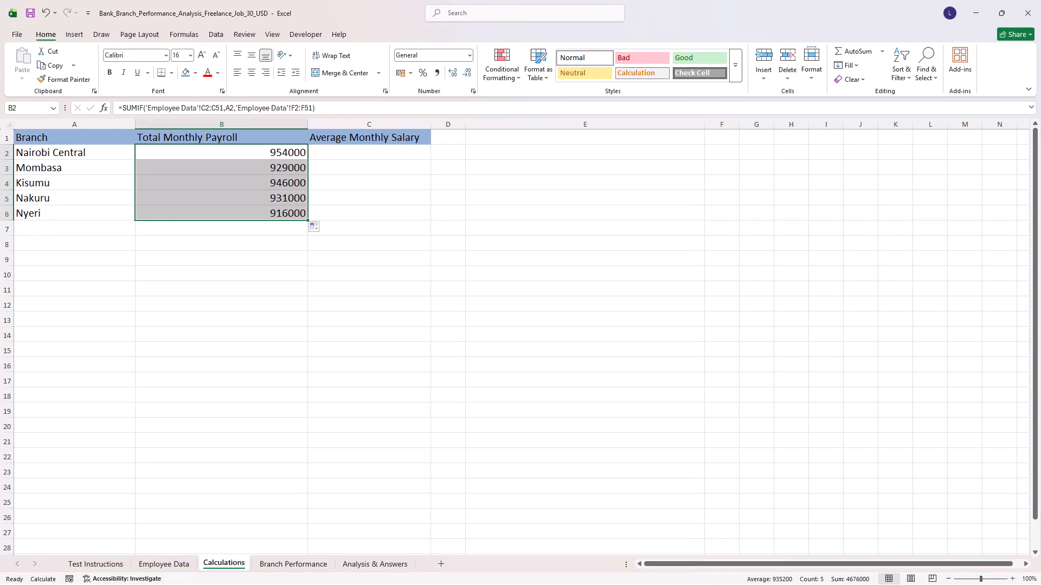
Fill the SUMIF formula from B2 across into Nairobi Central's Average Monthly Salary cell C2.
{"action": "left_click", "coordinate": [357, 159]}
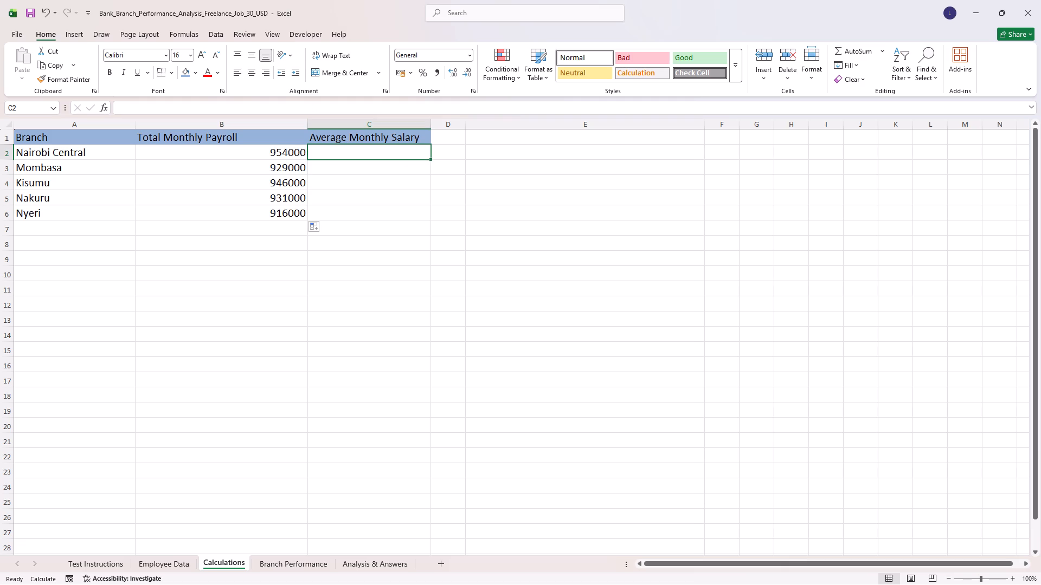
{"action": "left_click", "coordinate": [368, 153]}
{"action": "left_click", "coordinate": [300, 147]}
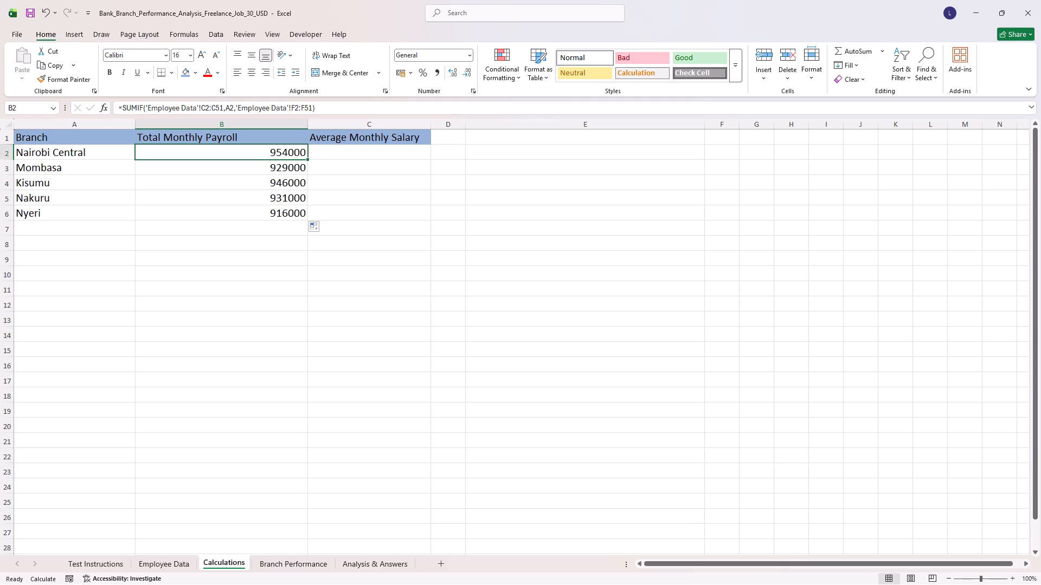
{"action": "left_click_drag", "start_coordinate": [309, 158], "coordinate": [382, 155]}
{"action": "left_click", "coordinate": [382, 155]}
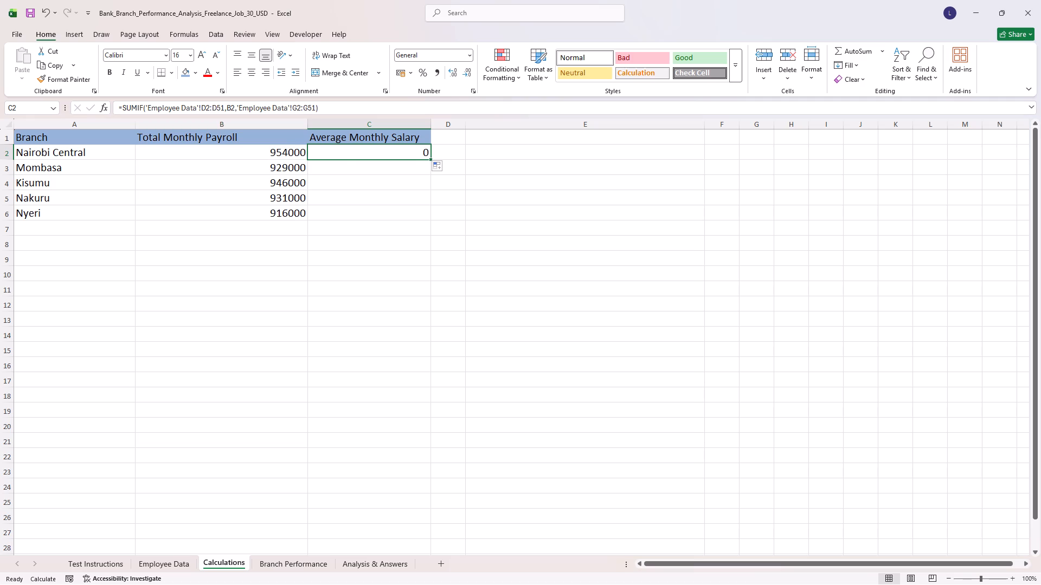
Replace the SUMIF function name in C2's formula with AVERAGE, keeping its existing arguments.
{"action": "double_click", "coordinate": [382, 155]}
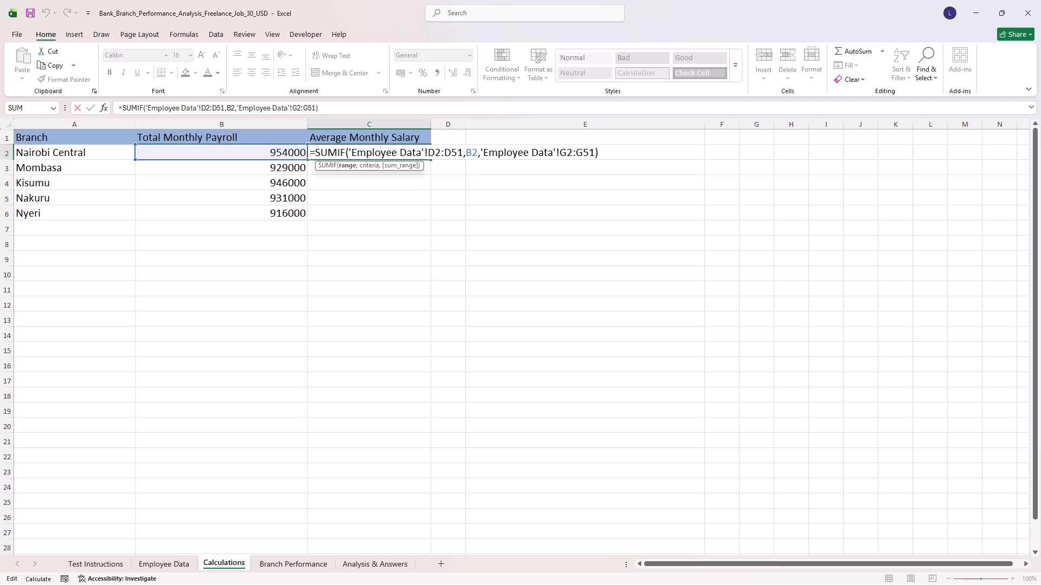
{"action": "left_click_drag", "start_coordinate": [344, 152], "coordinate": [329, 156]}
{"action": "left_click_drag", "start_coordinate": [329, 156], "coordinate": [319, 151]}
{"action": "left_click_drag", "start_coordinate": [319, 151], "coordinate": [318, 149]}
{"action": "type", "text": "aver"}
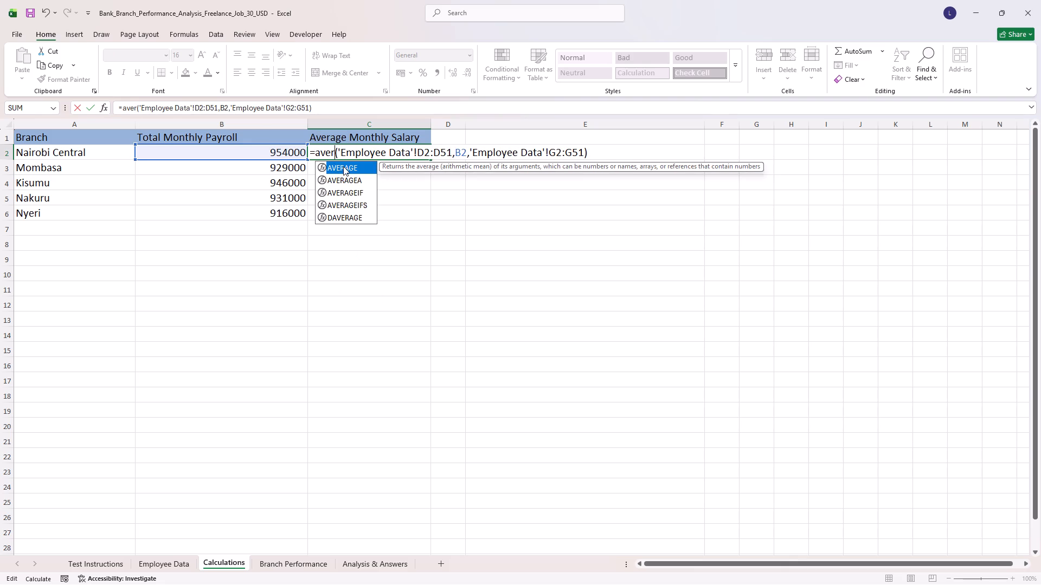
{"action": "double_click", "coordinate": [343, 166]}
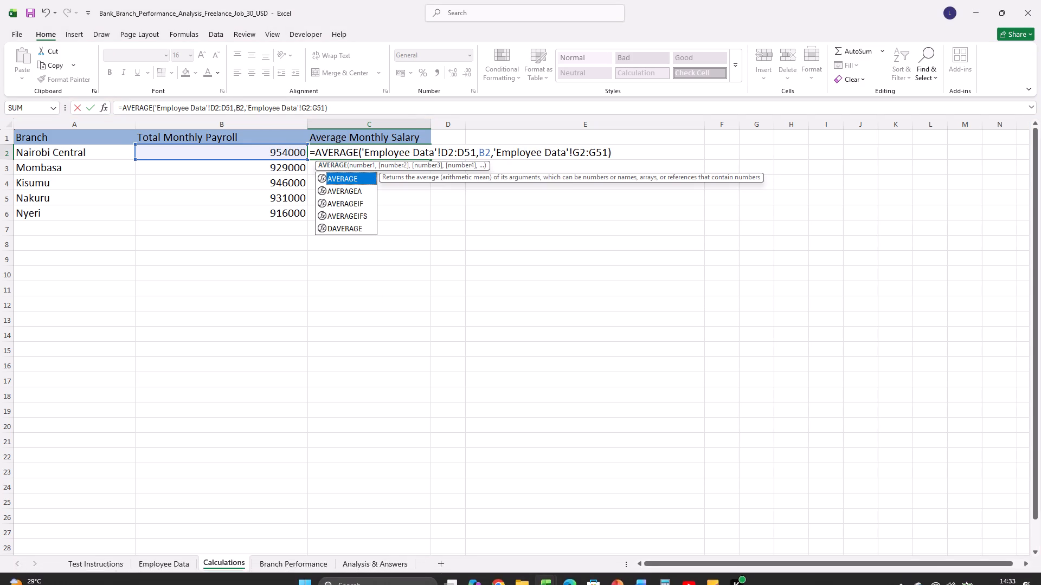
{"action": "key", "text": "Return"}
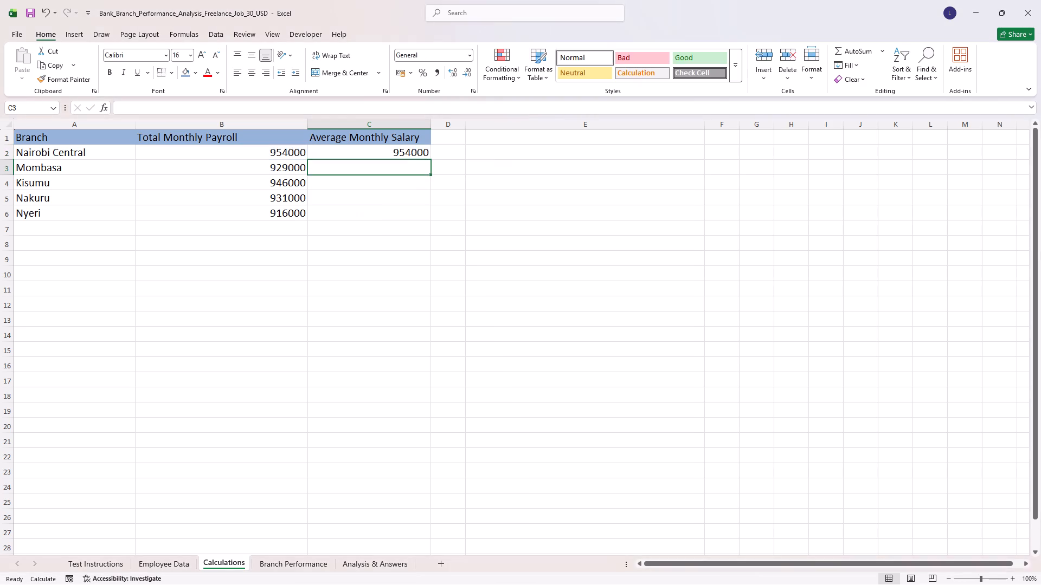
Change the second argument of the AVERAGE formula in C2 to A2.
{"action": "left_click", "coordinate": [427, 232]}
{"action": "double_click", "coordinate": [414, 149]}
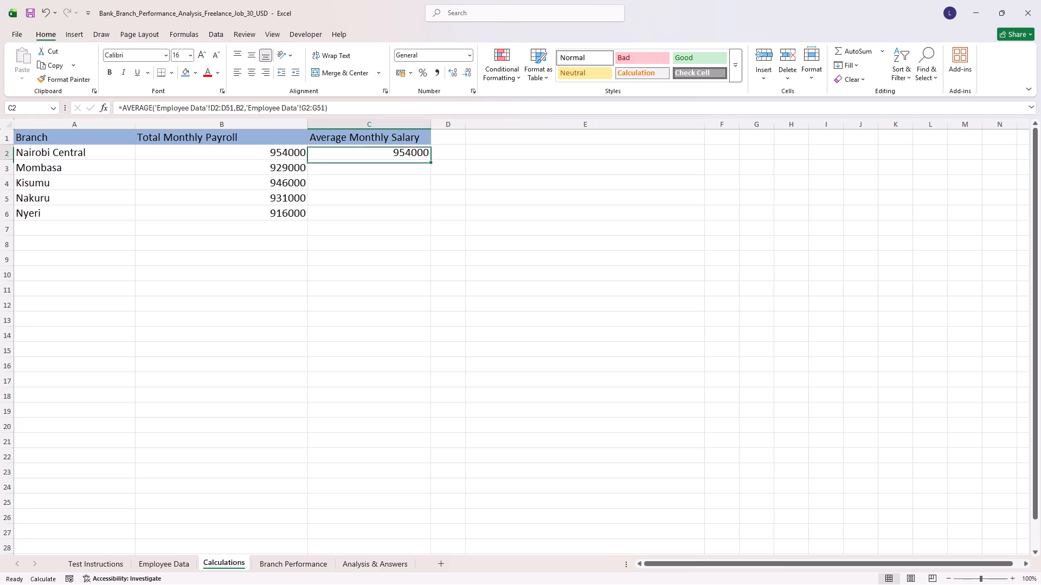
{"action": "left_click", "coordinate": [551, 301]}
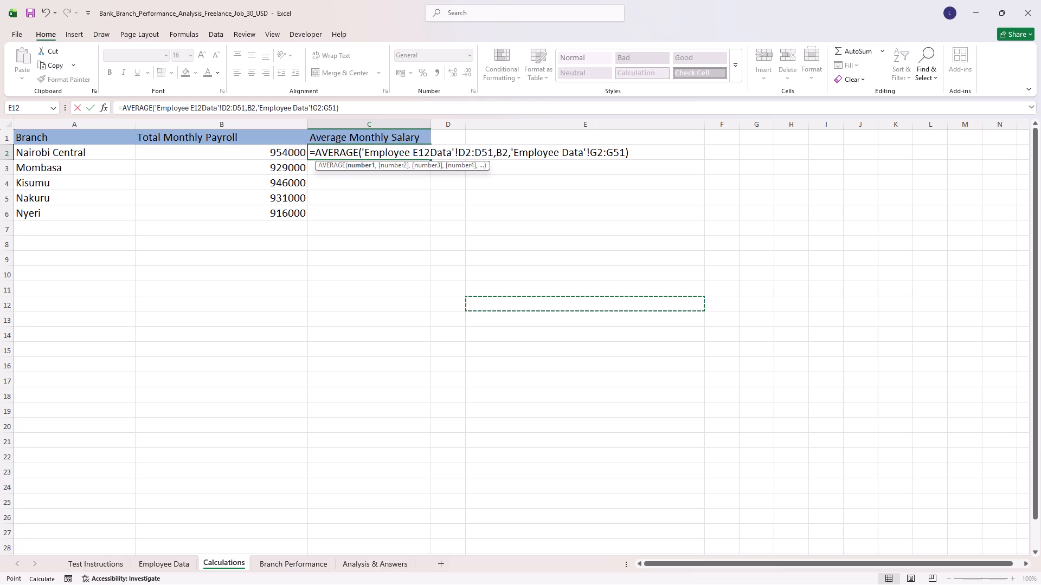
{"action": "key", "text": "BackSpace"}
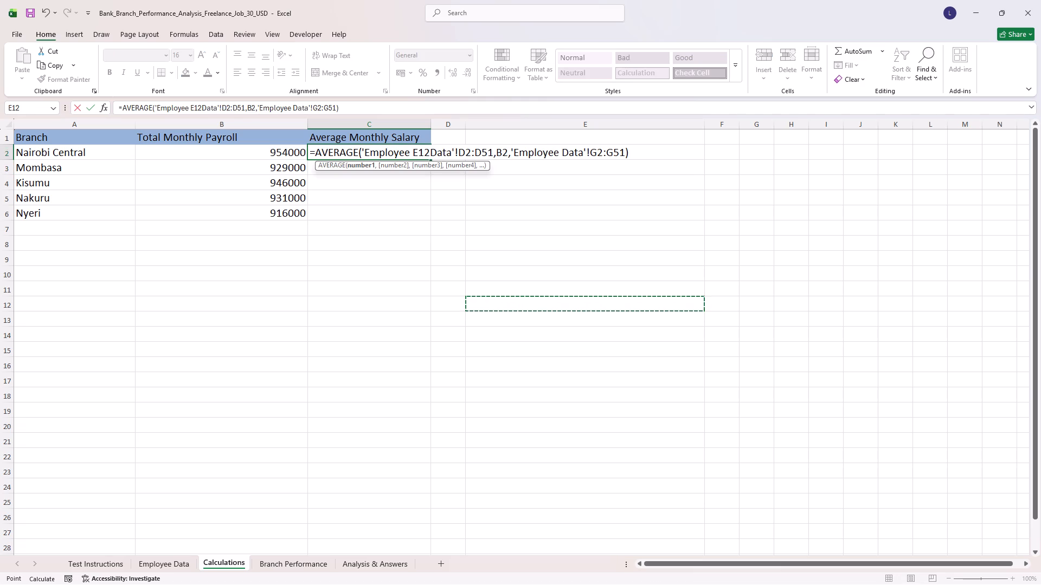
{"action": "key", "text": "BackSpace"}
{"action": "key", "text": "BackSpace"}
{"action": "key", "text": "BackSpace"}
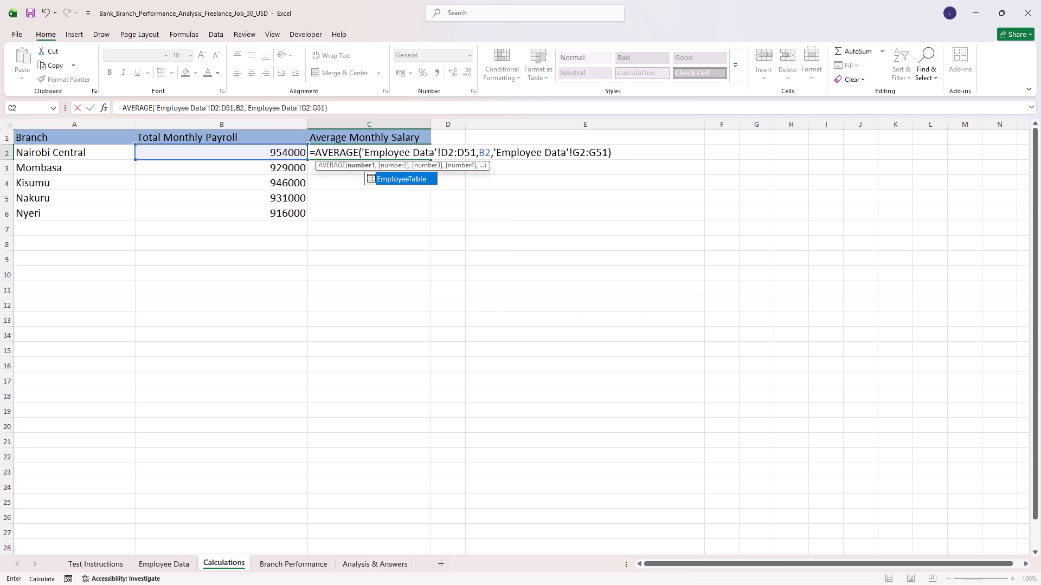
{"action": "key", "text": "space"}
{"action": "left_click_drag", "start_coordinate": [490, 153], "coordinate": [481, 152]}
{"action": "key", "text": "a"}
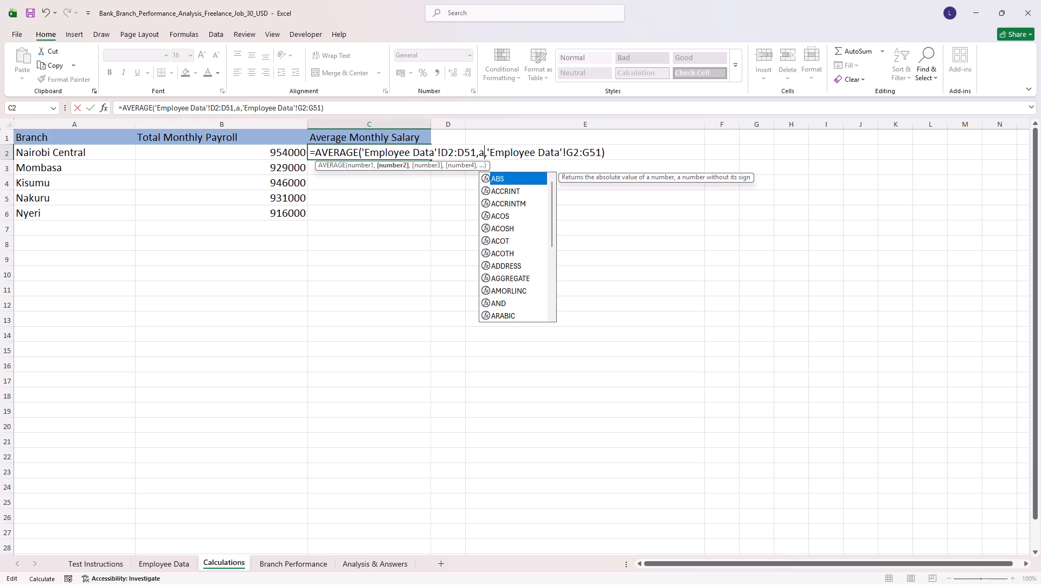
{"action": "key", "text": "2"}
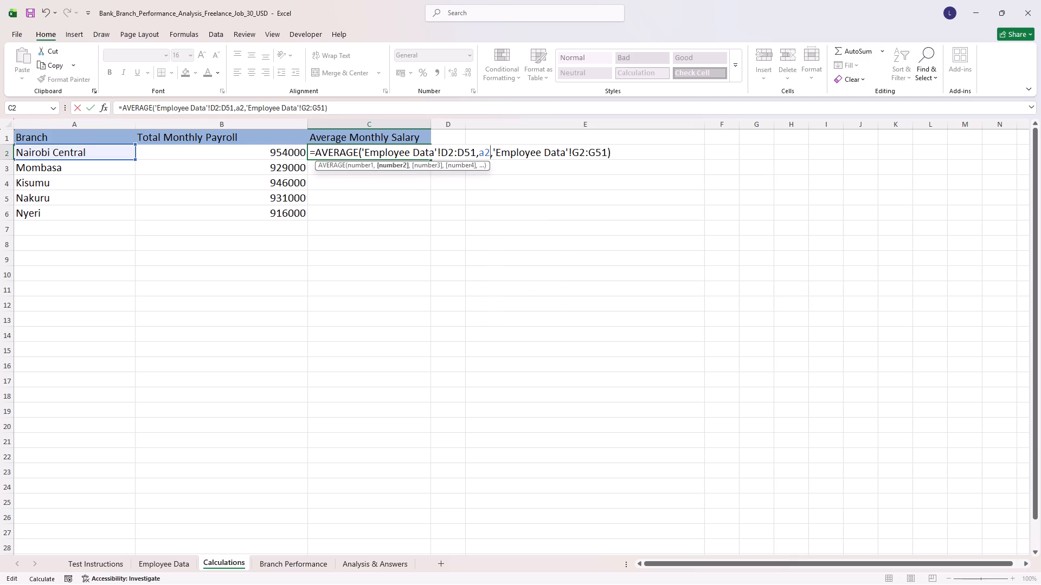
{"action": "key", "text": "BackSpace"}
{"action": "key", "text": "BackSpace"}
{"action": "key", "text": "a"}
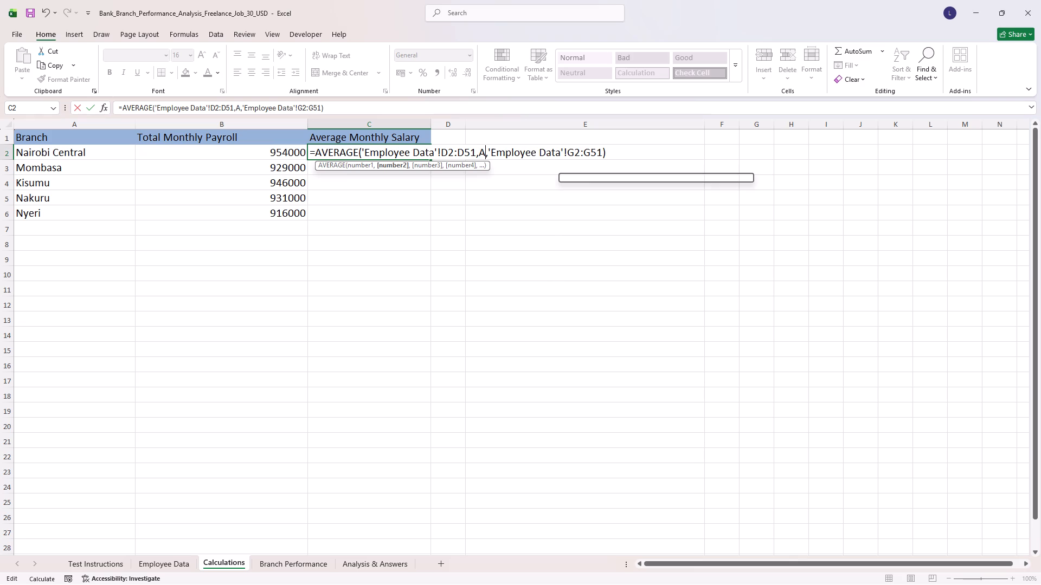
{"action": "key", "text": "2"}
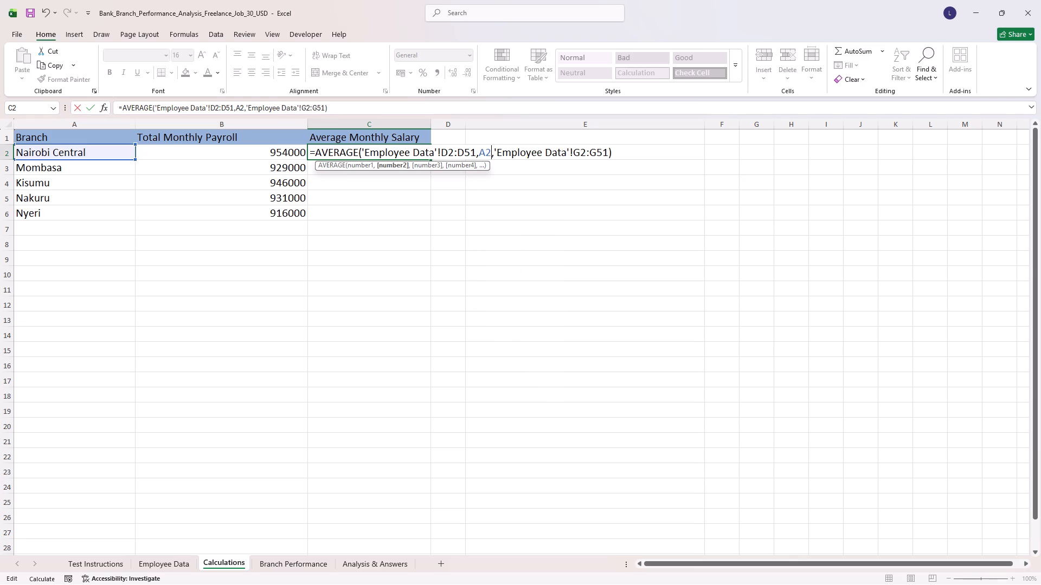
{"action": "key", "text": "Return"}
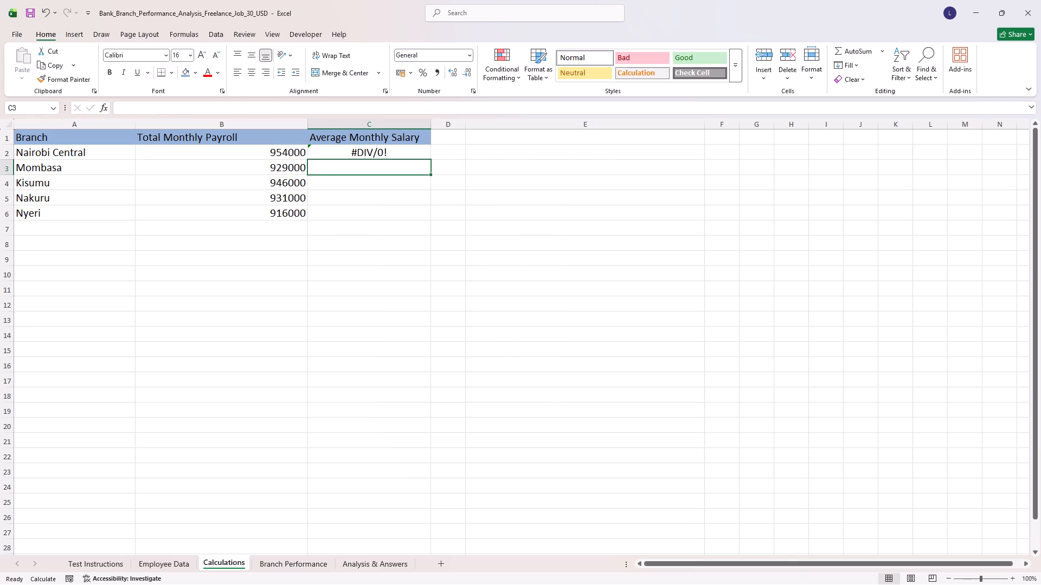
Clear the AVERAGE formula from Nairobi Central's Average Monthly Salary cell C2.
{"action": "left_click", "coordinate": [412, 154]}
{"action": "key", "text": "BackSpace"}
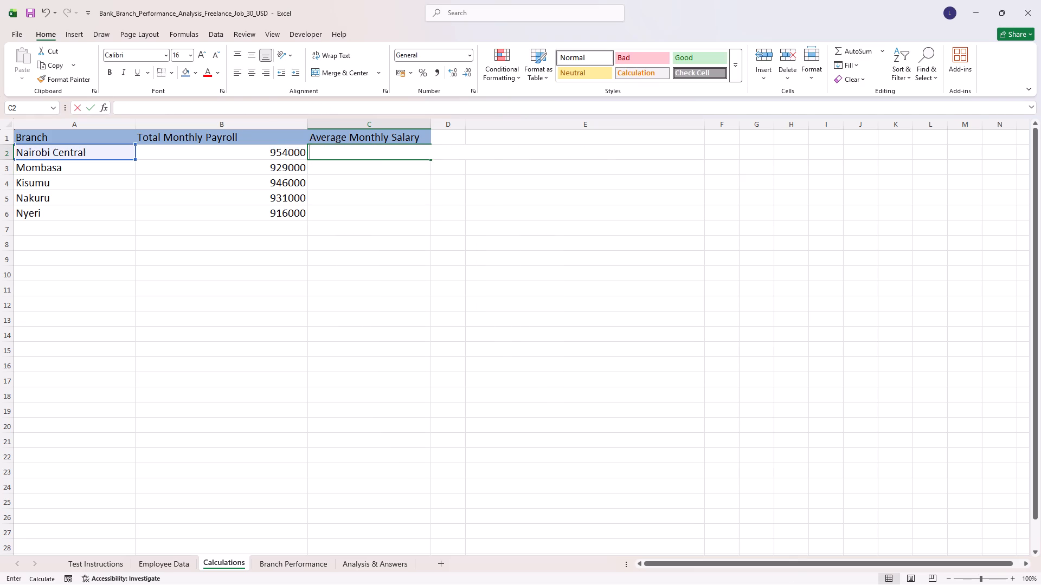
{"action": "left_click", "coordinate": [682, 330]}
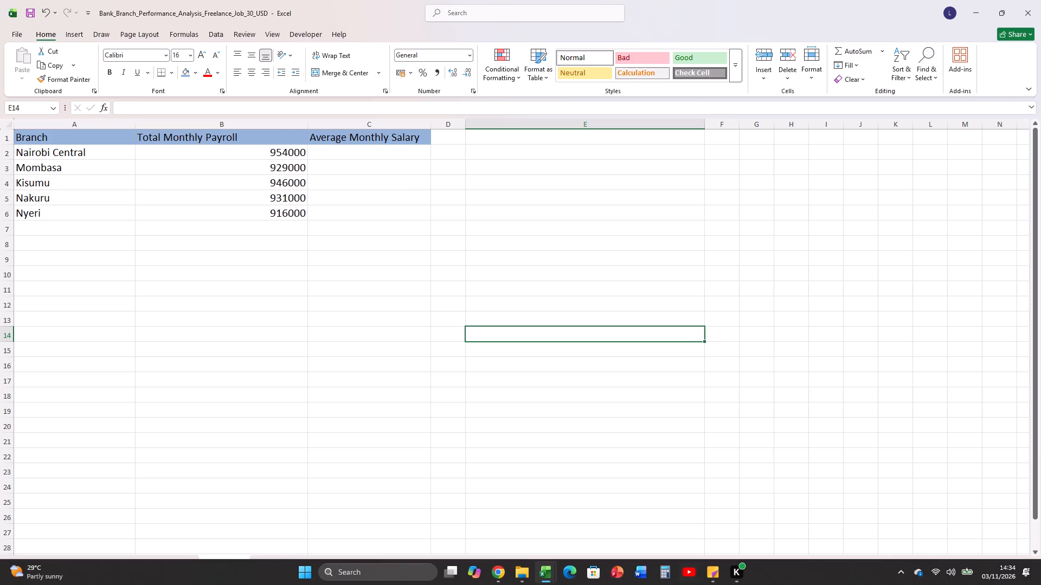